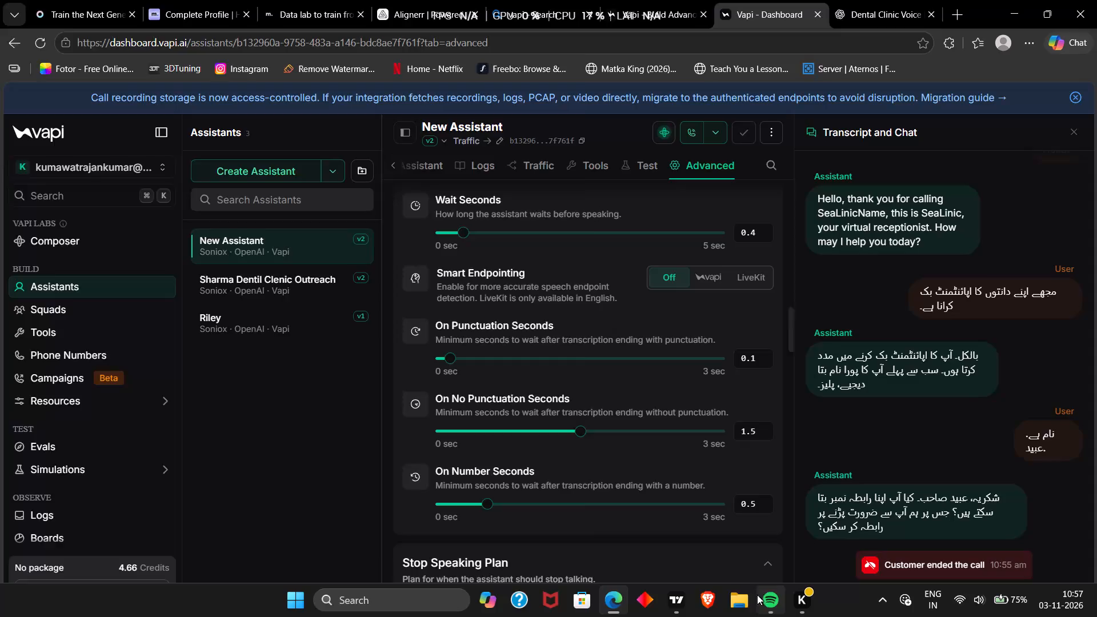
# Switch to TradingView and delete the two overlapping date-range boxes from the EURUSD 3-minute chart.
pyautogui.click(776, 594)
pyautogui.click(690, 607)
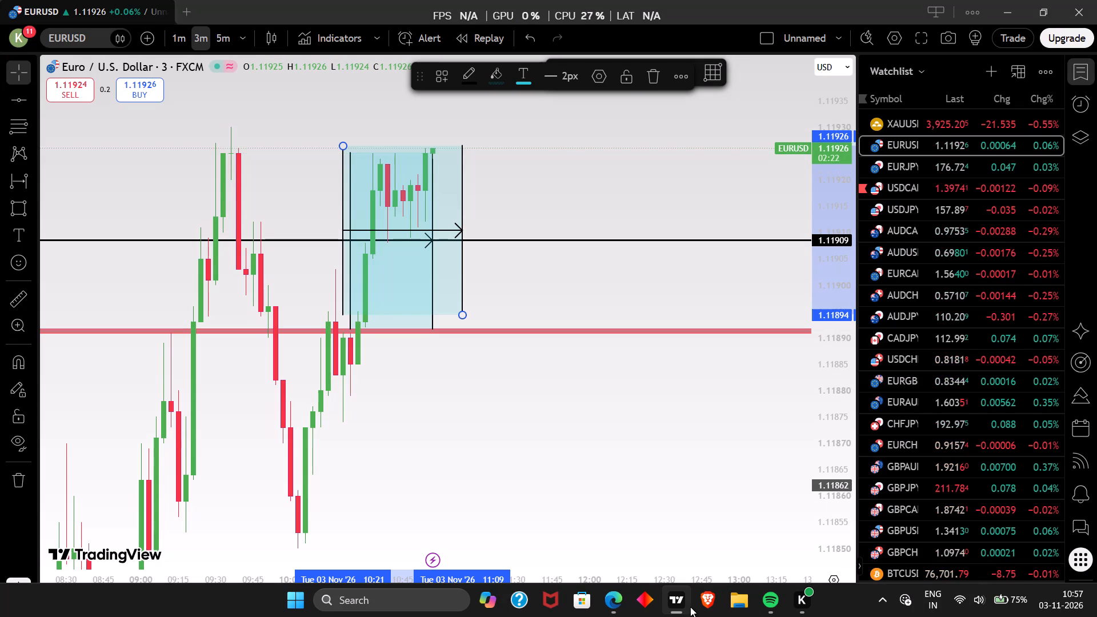
pyautogui.moveTo(825, 200); pyautogui.dragTo(842, 443)
pyautogui.scroll(-3, 509, 438)
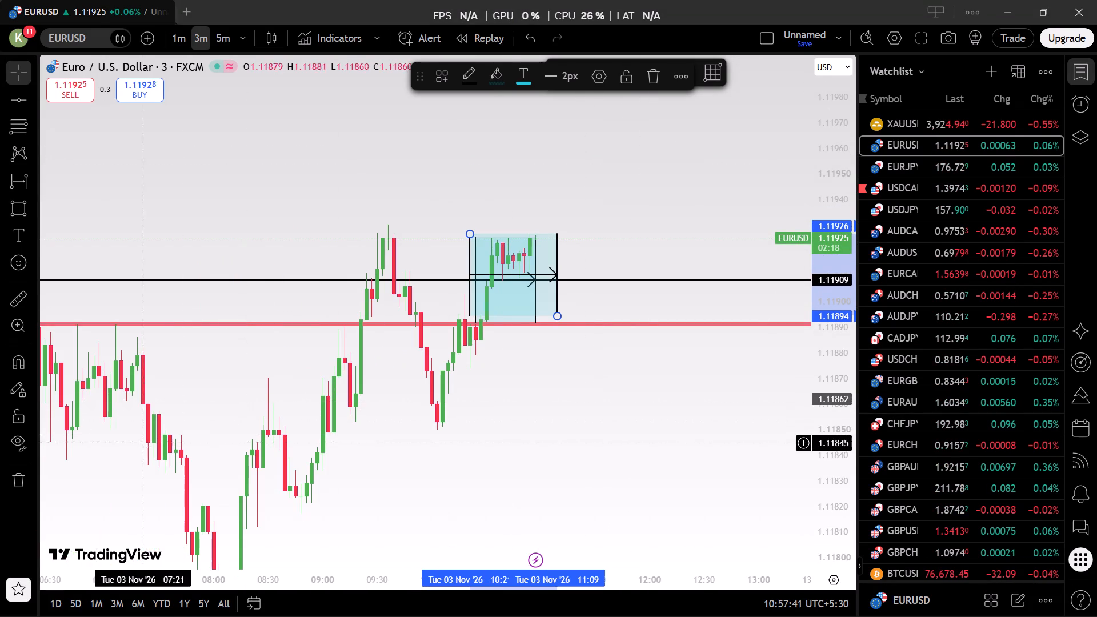
pyautogui.click(530, 277)
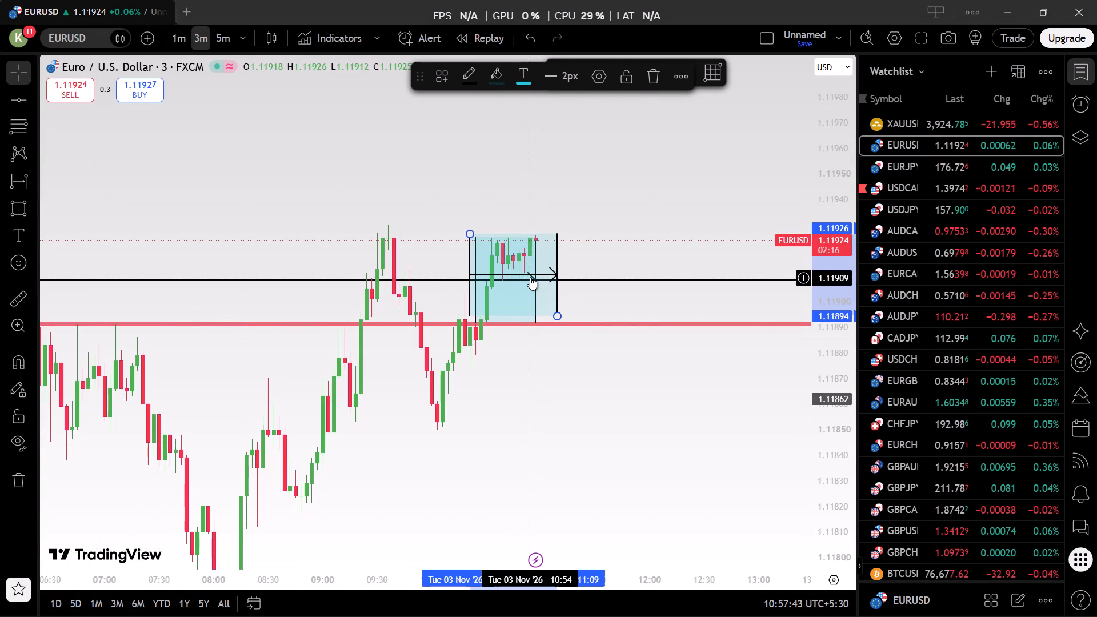
pyautogui.press('Delete')
pyautogui.click(535, 260)
pyautogui.press('Delete')
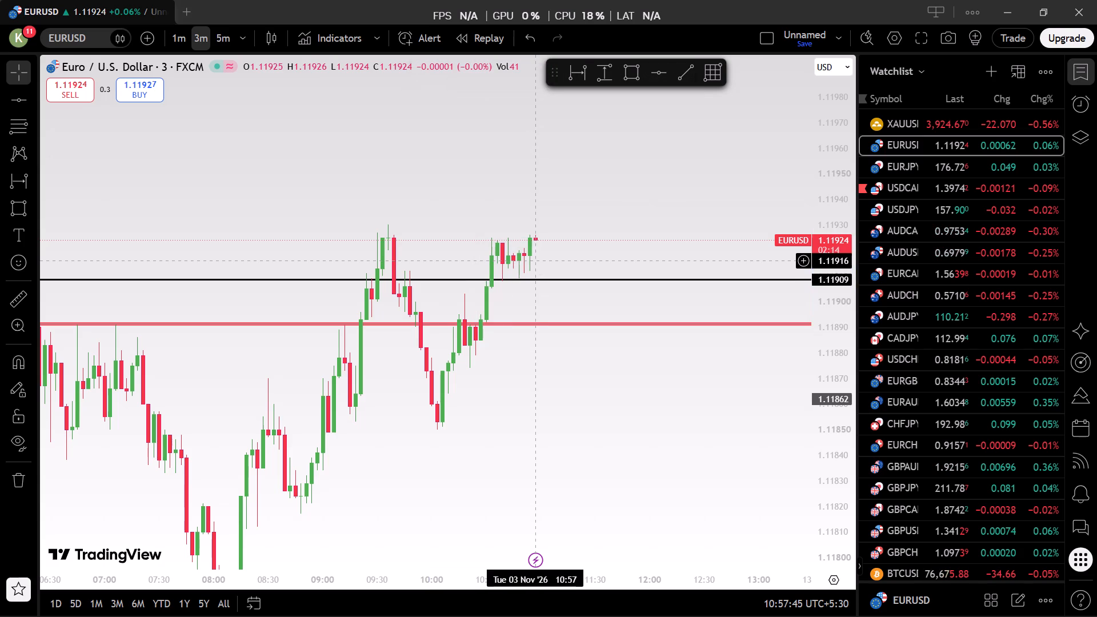
# Examine the wider EURUSD price history around the existing horizontal levels, back to late October and forward to the current session.
pyautogui.keyDown('ctrl'); pyautogui.scroll(1, 559, 259); pyautogui.keyUp('ctrl')
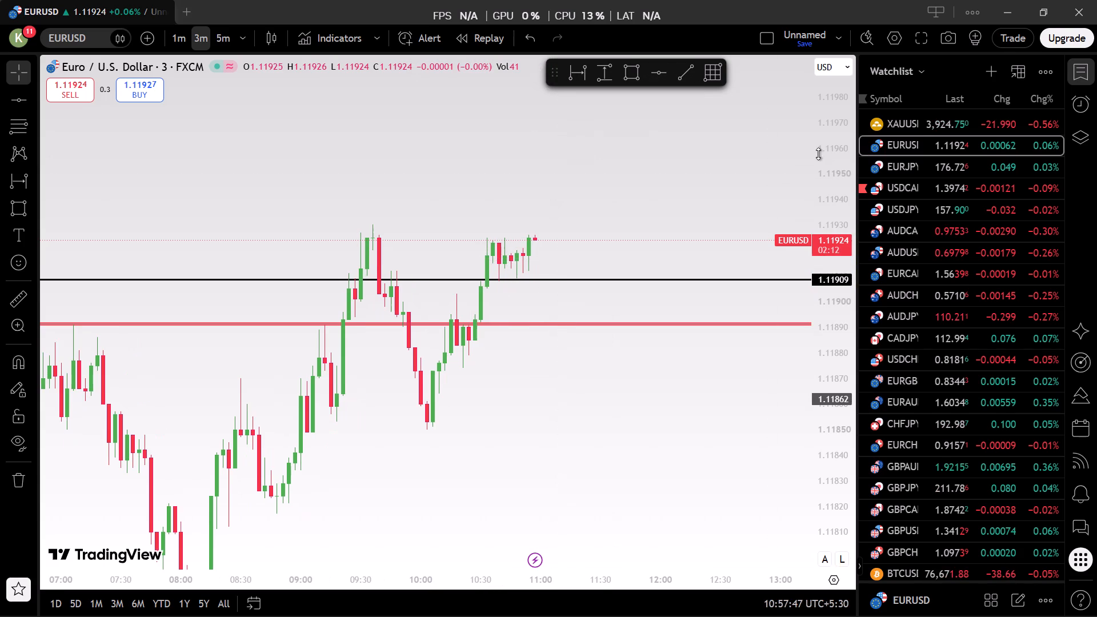
pyautogui.moveTo(818, 154); pyautogui.dragTo(861, 430)
pyautogui.keyDown('ctrl'); pyautogui.scroll(-20, 552, 384); pyautogui.keyUp('ctrl')
pyautogui.keyDown('ctrl'); pyautogui.scroll(-1, 552, 384); pyautogui.keyUp('ctrl')
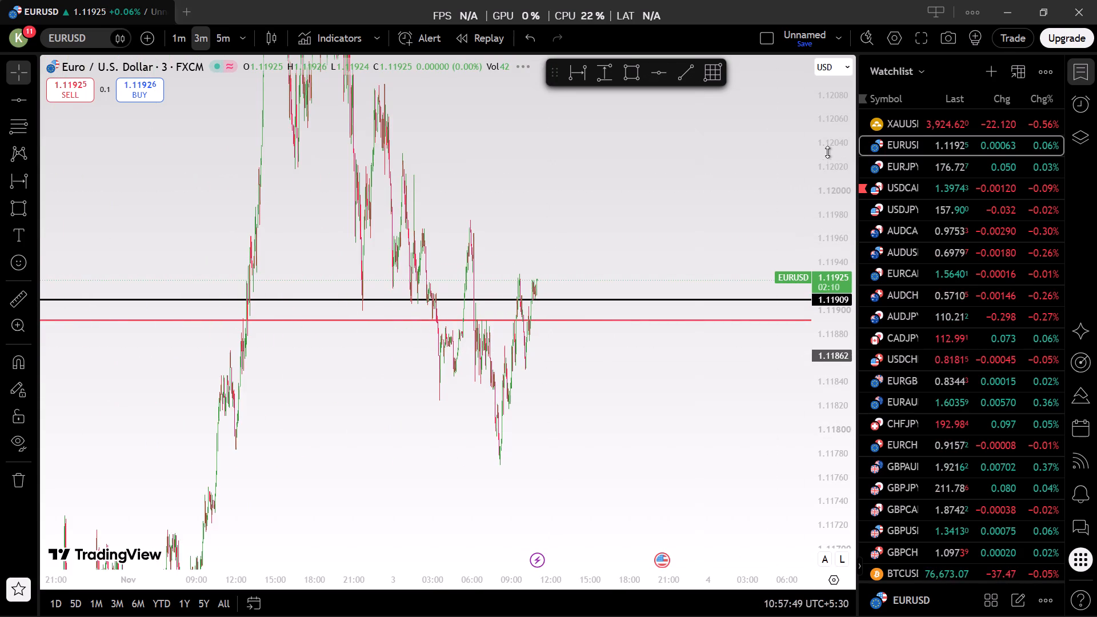
pyautogui.moveTo(827, 152); pyautogui.dragTo(857, 543)
pyautogui.keyDown('ctrl'); pyautogui.scroll(-14, 595, 346); pyautogui.keyUp('ctrl')
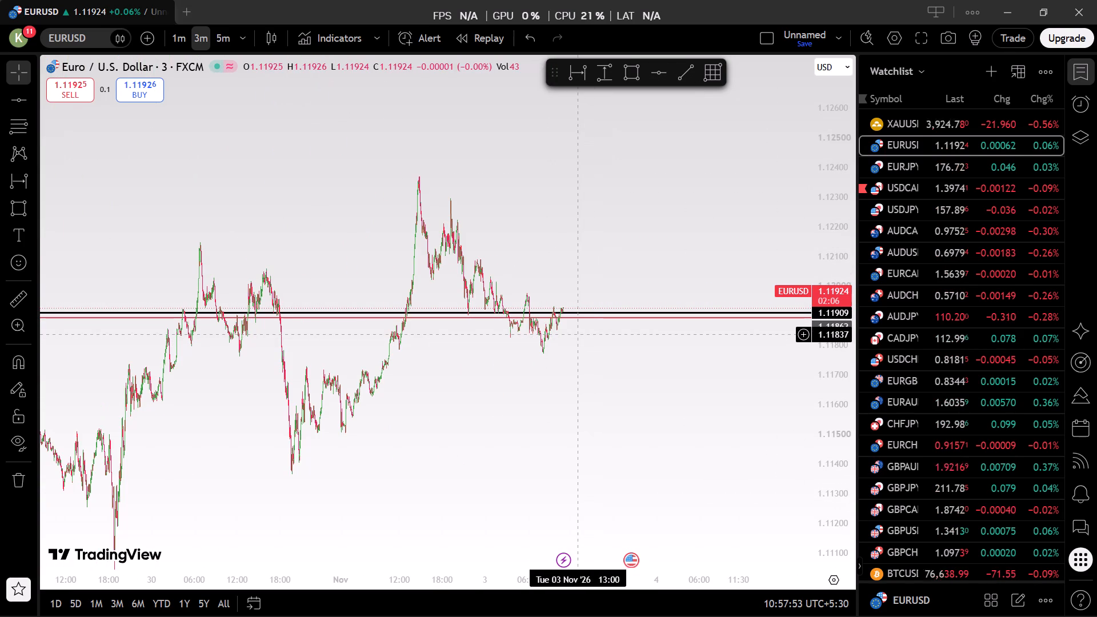
pyautogui.keyDown('ctrl'); pyautogui.scroll(5, 578, 333); pyautogui.keyUp('ctrl')
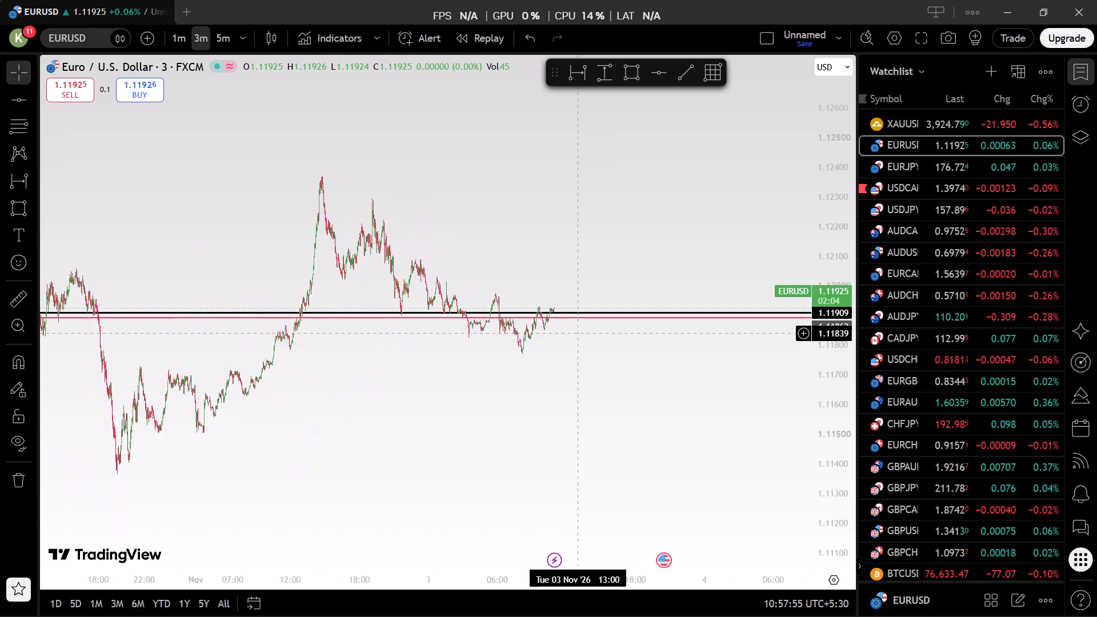
pyautogui.keyDown('ctrl'); pyautogui.scroll(3, 578, 333); pyautogui.keyUp('ctrl')
pyautogui.moveTo(501, 382); pyautogui.dragTo(589, 370)
pyautogui.moveTo(835, 391); pyautogui.dragTo(812, 226)
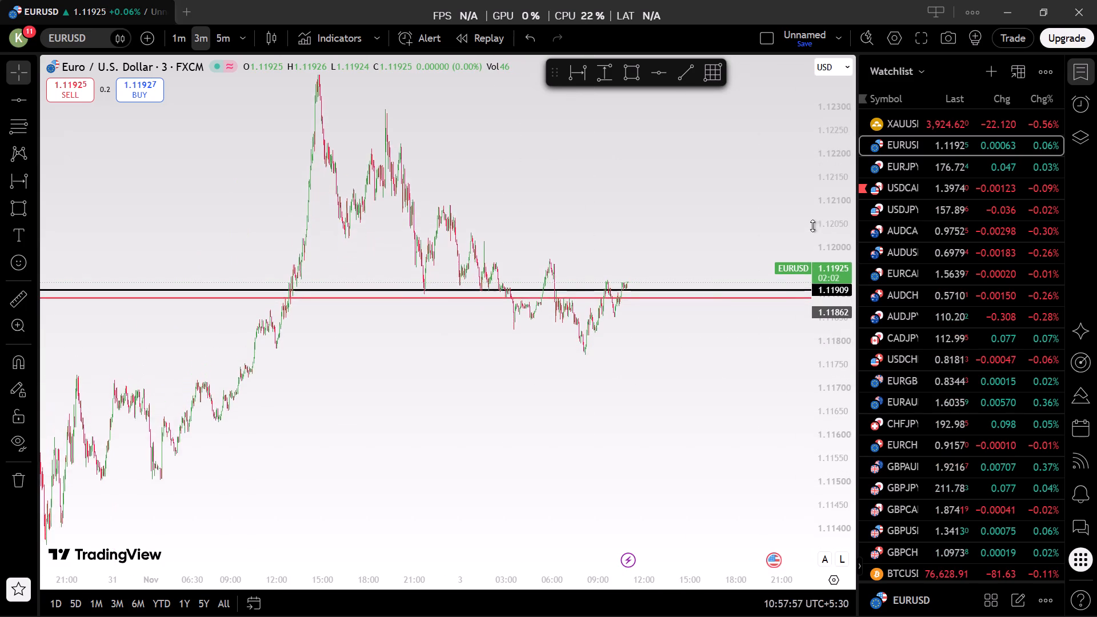
pyautogui.moveTo(812, 226); pyautogui.dragTo(811, 224)
pyautogui.keyDown('ctrl'); pyautogui.scroll(5, 699, 251); pyautogui.keyUp('ctrl')
pyautogui.moveTo(516, 246); pyautogui.dragTo(555, 278)
pyautogui.moveTo(826, 385); pyautogui.dragTo(794, 246)
pyautogui.keyDown('ctrl'); pyautogui.scroll(5, 753, 251); pyautogui.keyUp('ctrl')
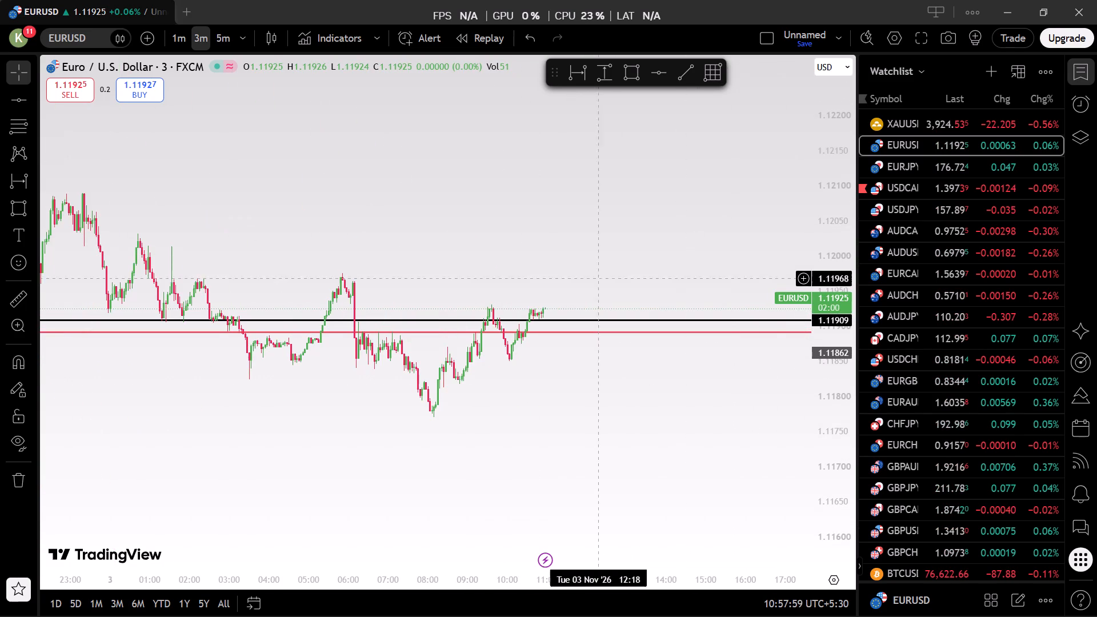
pyautogui.moveTo(847, 370); pyautogui.dragTo(817, 256)
pyautogui.scroll(1, 666, 271)
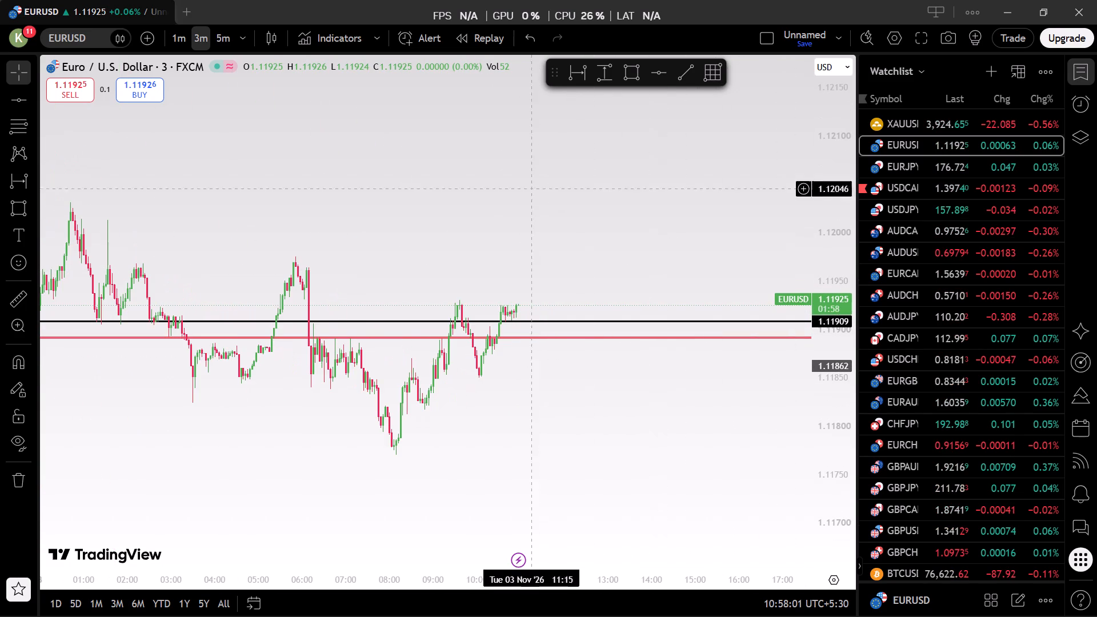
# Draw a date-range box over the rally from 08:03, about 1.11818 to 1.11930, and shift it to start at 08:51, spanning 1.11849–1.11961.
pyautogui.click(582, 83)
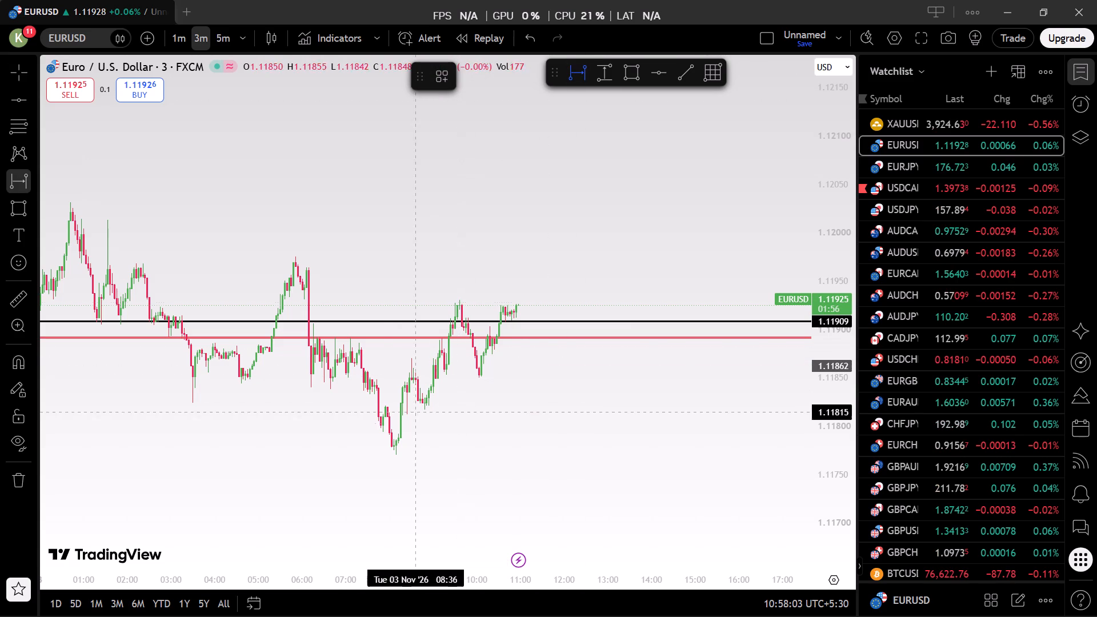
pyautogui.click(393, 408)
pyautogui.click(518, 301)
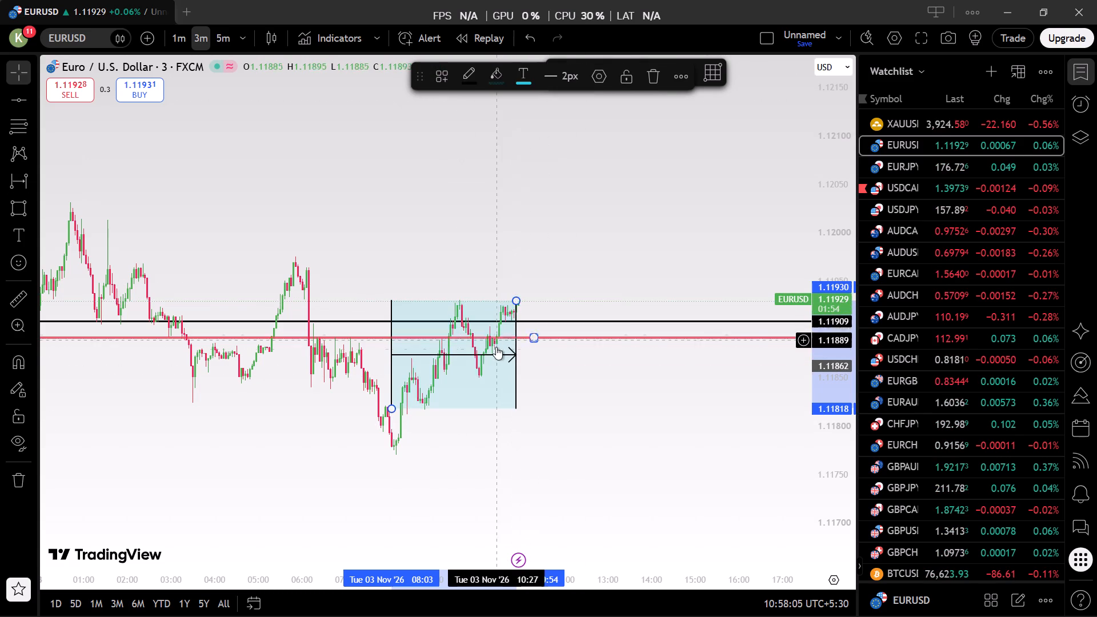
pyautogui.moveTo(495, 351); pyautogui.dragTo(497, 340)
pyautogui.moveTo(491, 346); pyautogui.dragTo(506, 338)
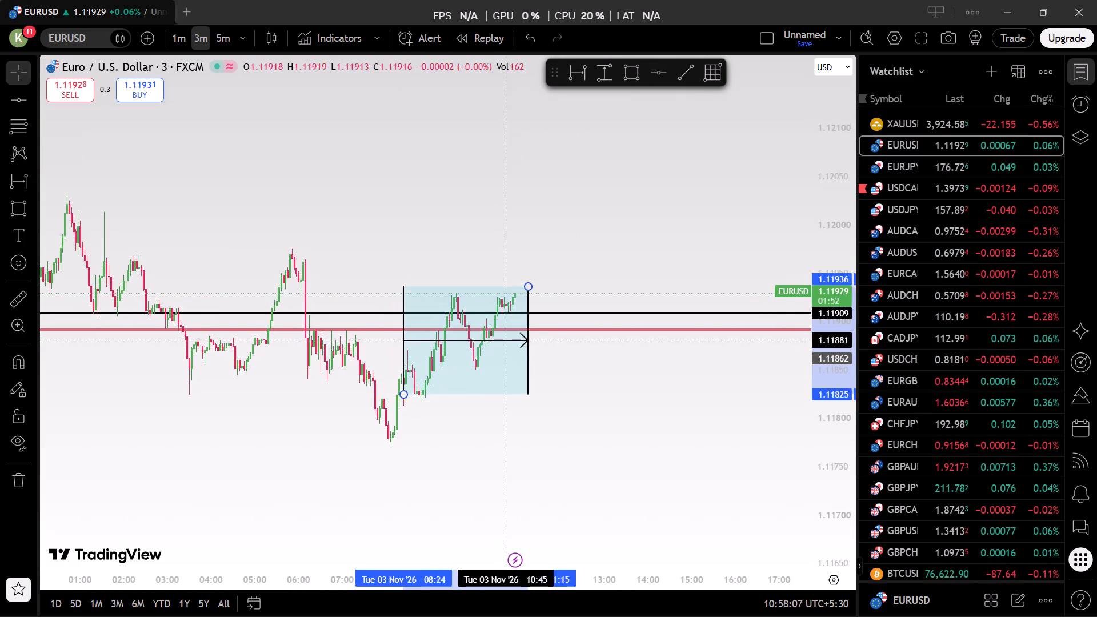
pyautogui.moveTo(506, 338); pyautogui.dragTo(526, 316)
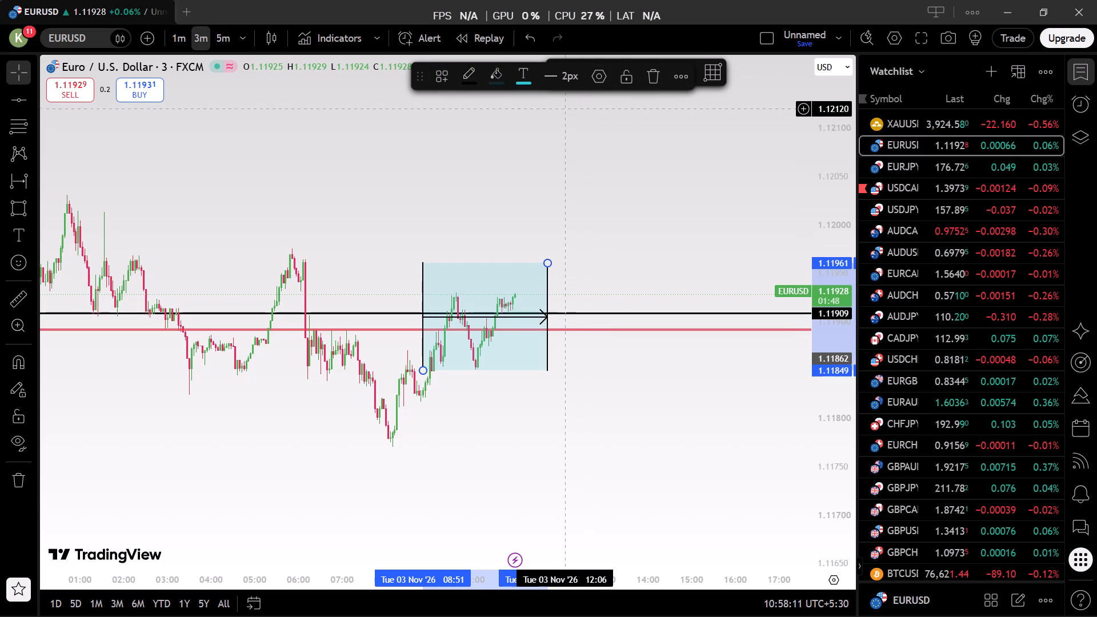
# Add a horizontal line at 1.11960, level with the top edge of the date-range box.
pyautogui.click(578, 114)
pyautogui.click(653, 73)
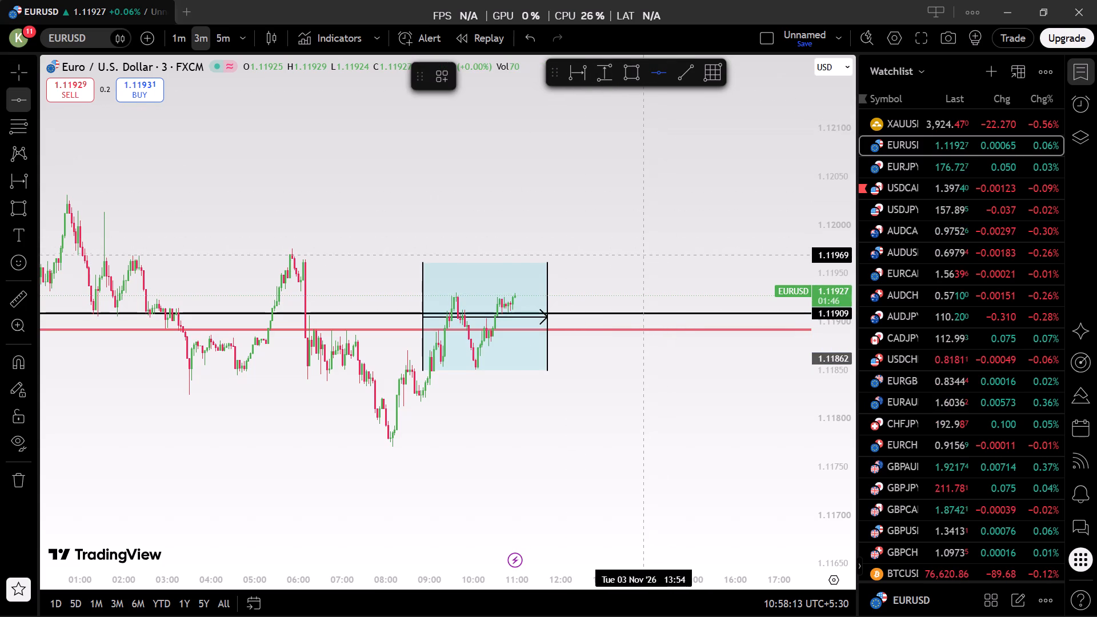
pyautogui.click(646, 263)
pyautogui.click(671, 193)
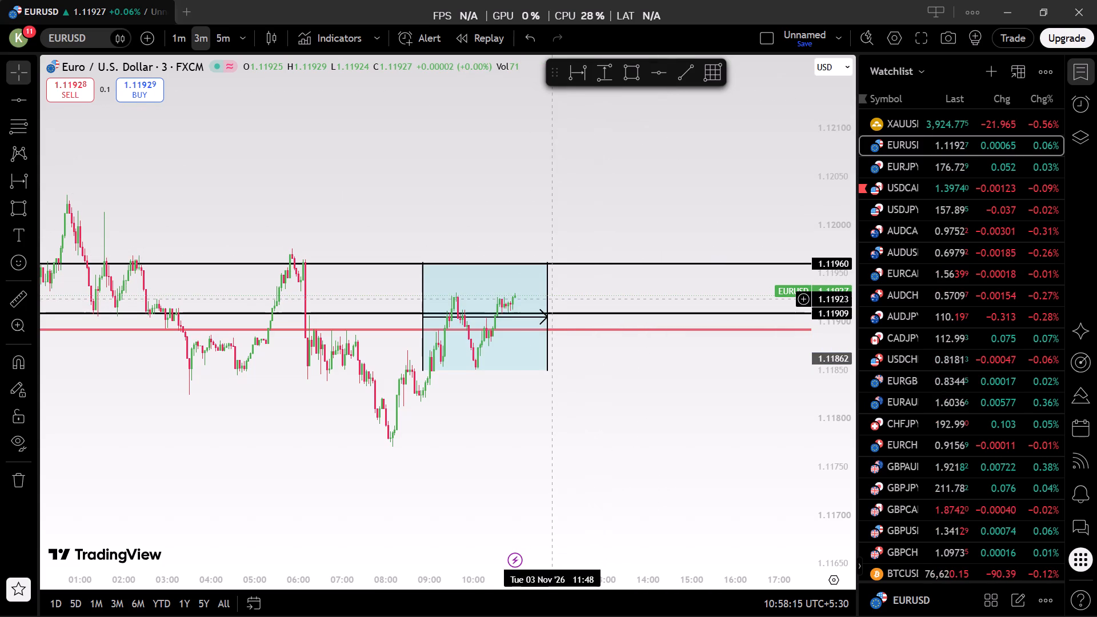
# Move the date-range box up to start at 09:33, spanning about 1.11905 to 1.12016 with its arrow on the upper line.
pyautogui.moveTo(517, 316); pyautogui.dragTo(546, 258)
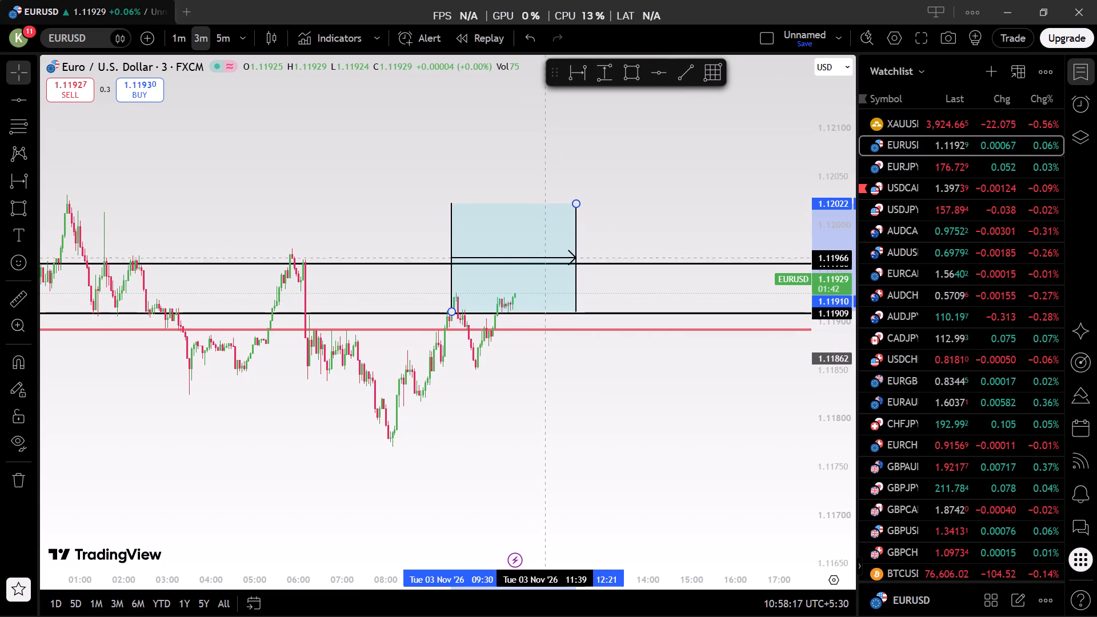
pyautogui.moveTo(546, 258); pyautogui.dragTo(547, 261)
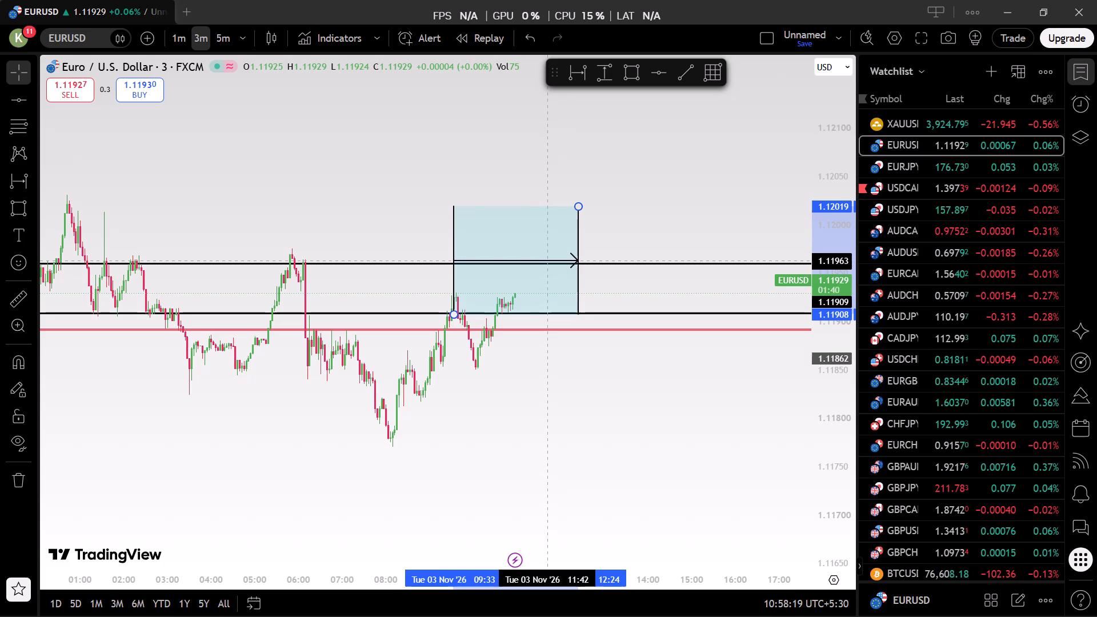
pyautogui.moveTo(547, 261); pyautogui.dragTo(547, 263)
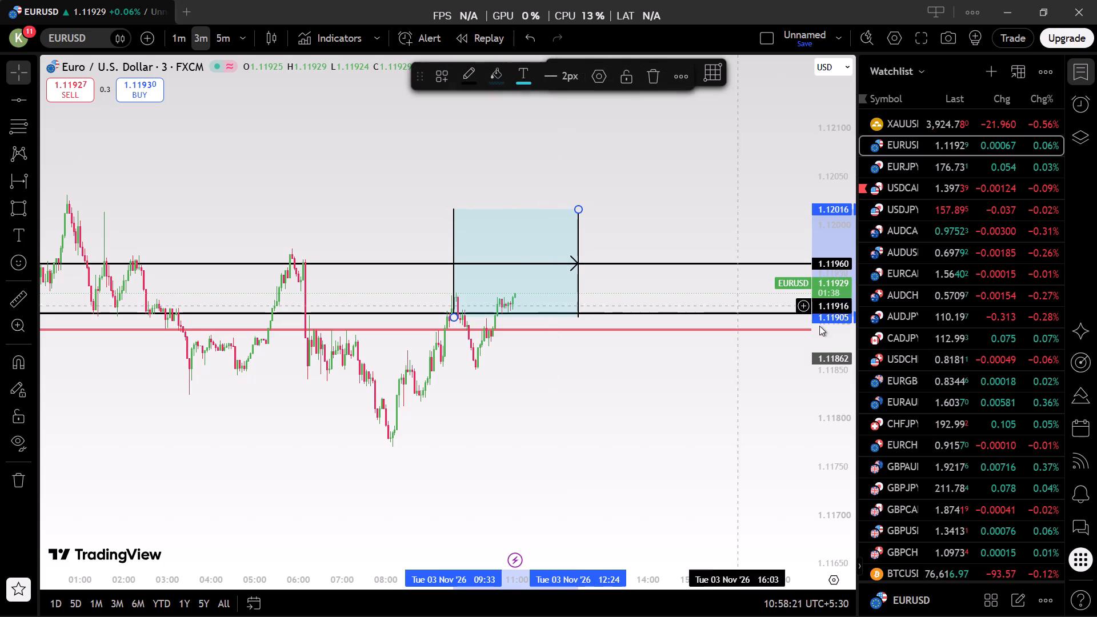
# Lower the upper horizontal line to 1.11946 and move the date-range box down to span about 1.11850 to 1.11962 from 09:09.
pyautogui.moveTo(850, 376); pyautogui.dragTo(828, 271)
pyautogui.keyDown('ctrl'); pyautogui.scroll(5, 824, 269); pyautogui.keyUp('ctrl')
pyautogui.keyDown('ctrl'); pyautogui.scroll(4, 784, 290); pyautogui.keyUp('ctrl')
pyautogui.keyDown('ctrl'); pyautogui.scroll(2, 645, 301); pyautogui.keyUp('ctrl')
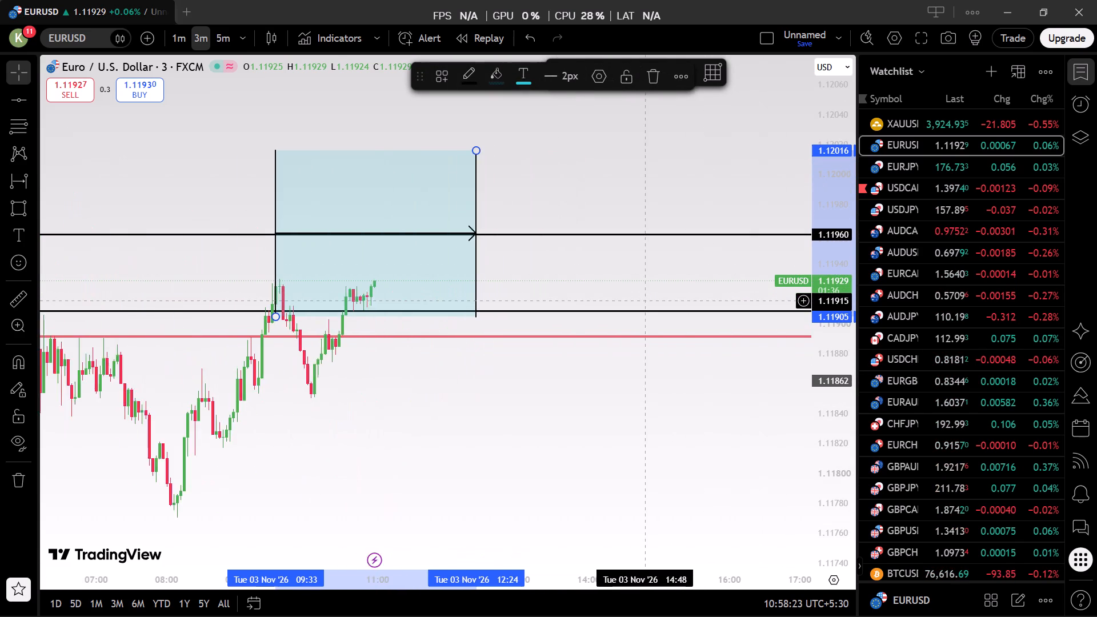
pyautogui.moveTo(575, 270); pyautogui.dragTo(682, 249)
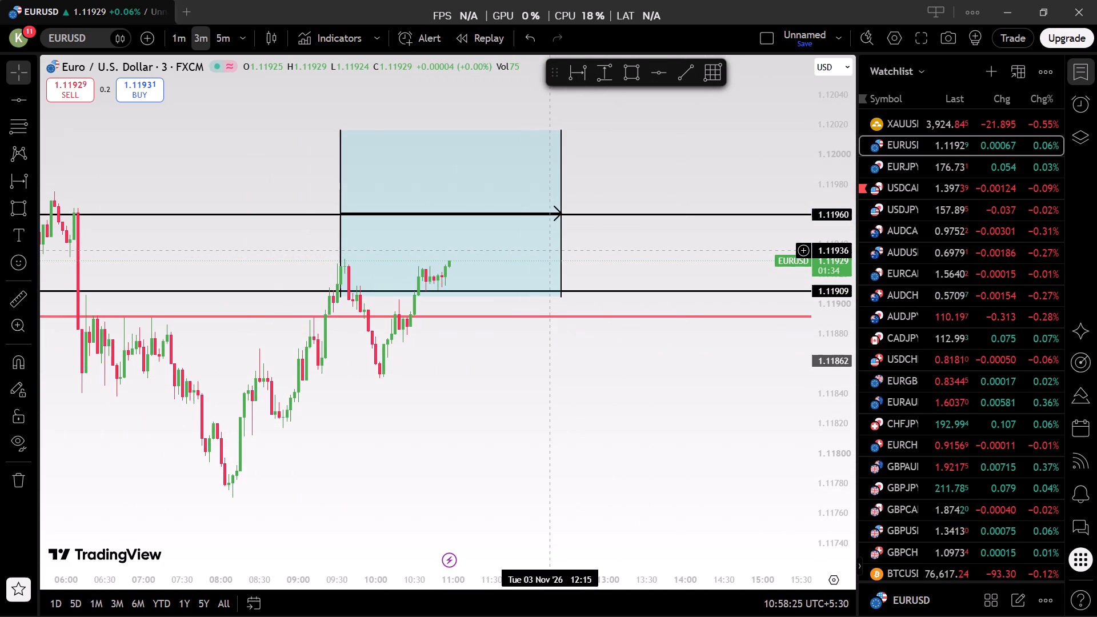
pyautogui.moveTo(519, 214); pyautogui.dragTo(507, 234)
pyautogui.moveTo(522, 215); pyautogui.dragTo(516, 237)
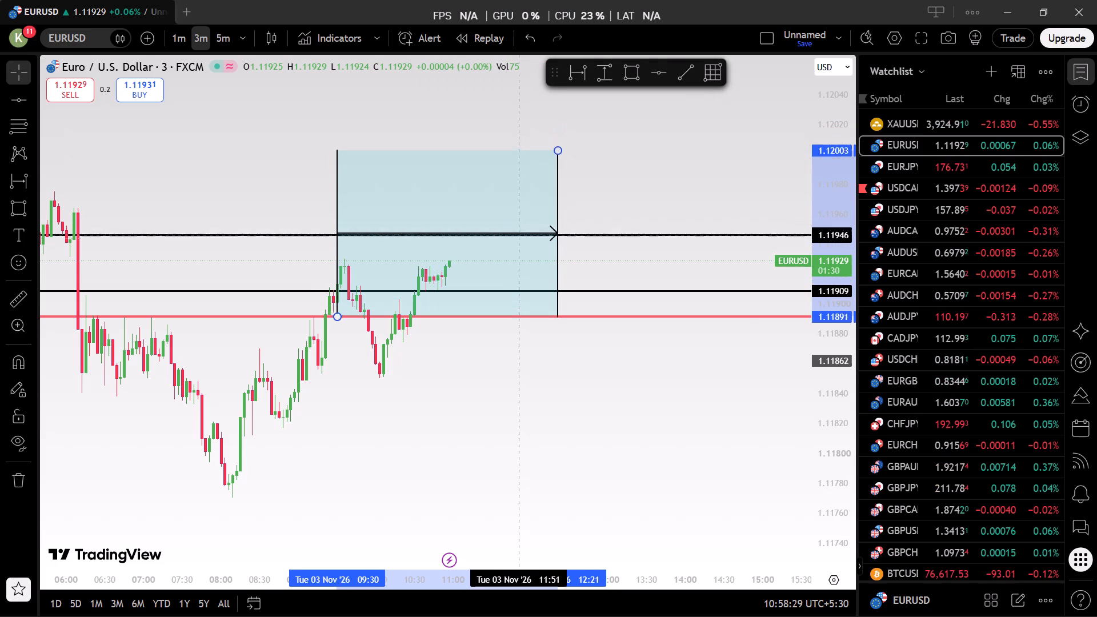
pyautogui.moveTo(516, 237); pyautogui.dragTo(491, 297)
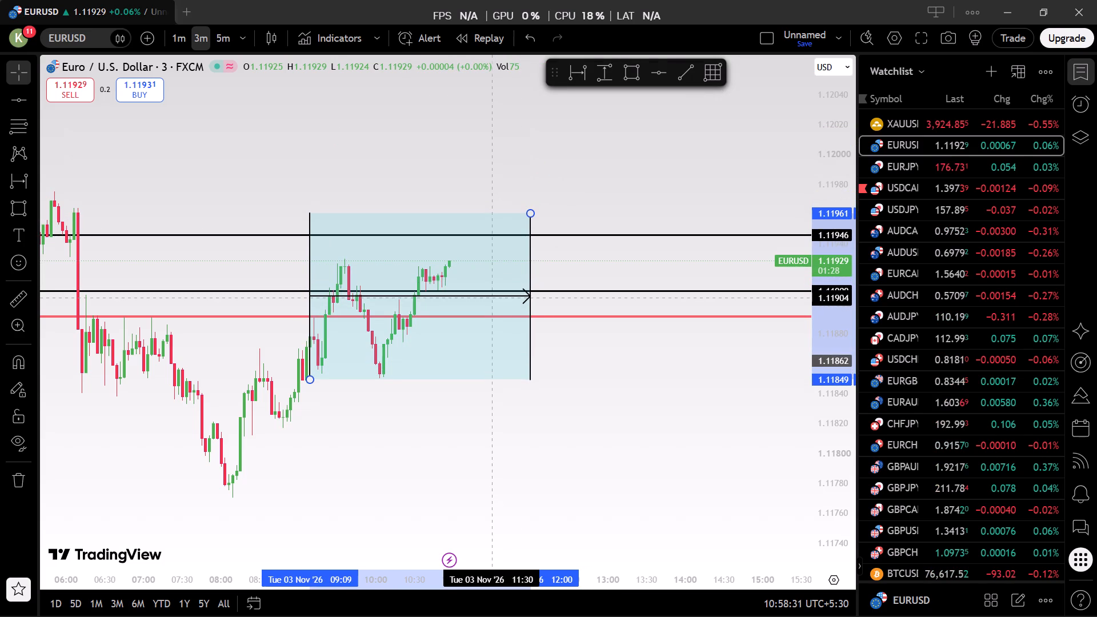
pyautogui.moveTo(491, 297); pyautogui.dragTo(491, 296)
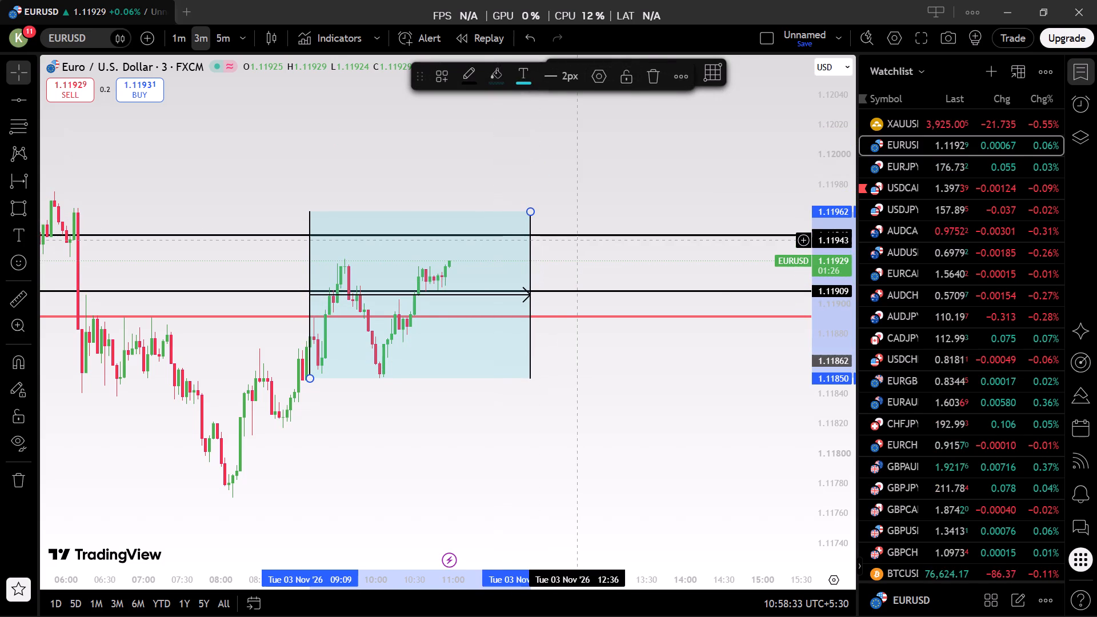
# Raise the upper horizontal line to 1.11963, at the top edge of the date-range box.
pyautogui.moveTo(579, 238); pyautogui.dragTo(581, 225)
pyautogui.moveTo(580, 226); pyautogui.dragTo(582, 205)
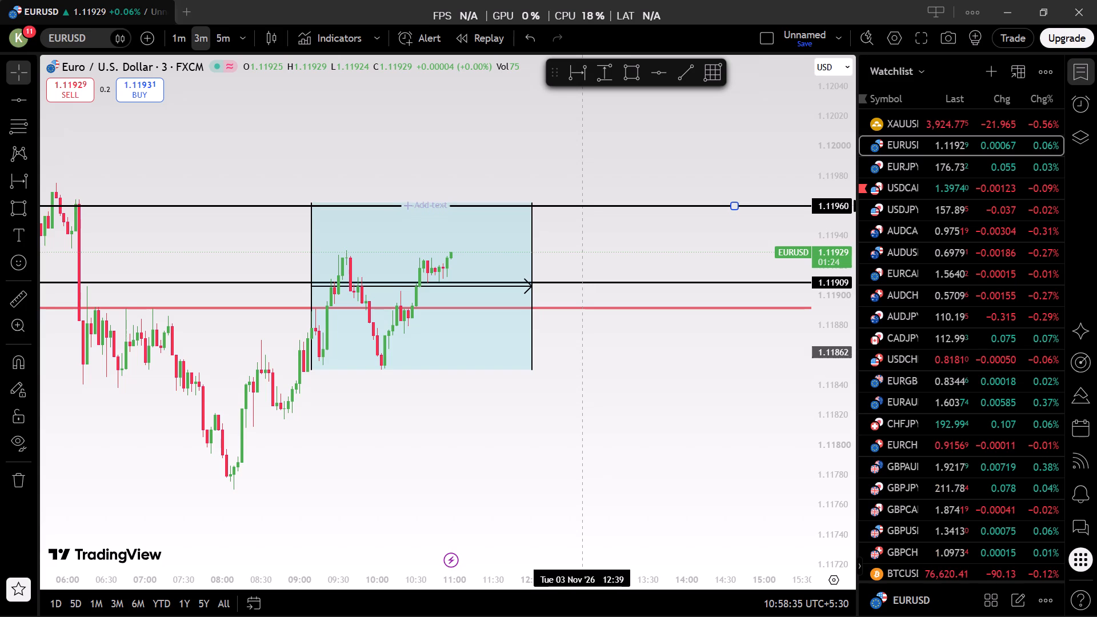
pyautogui.moveTo(582, 205); pyautogui.dragTo(582, 201)
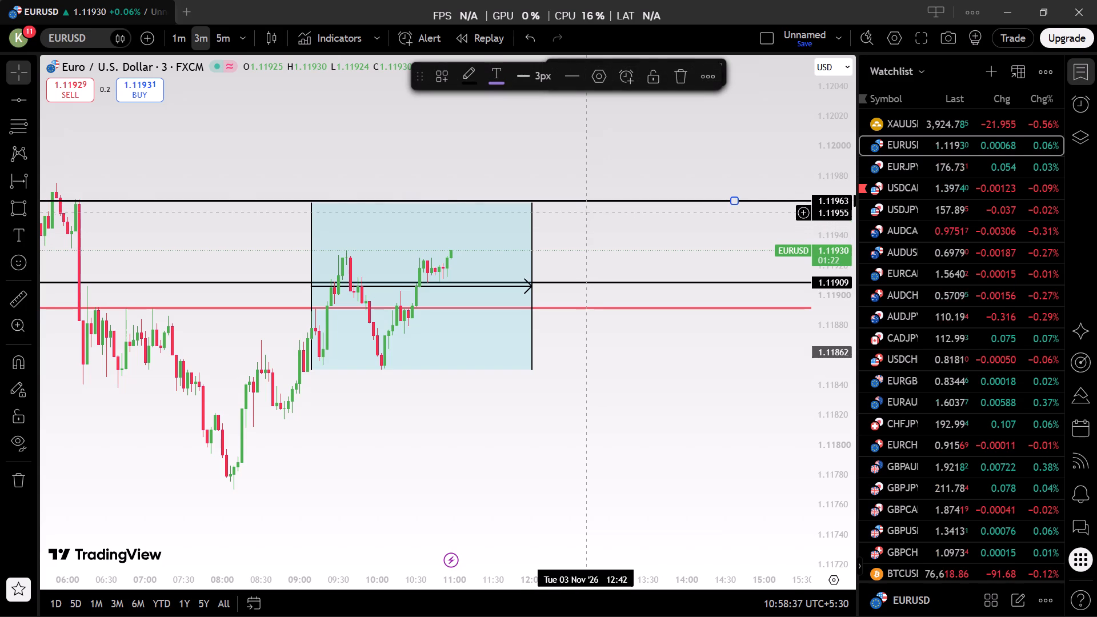
pyautogui.click(590, 201)
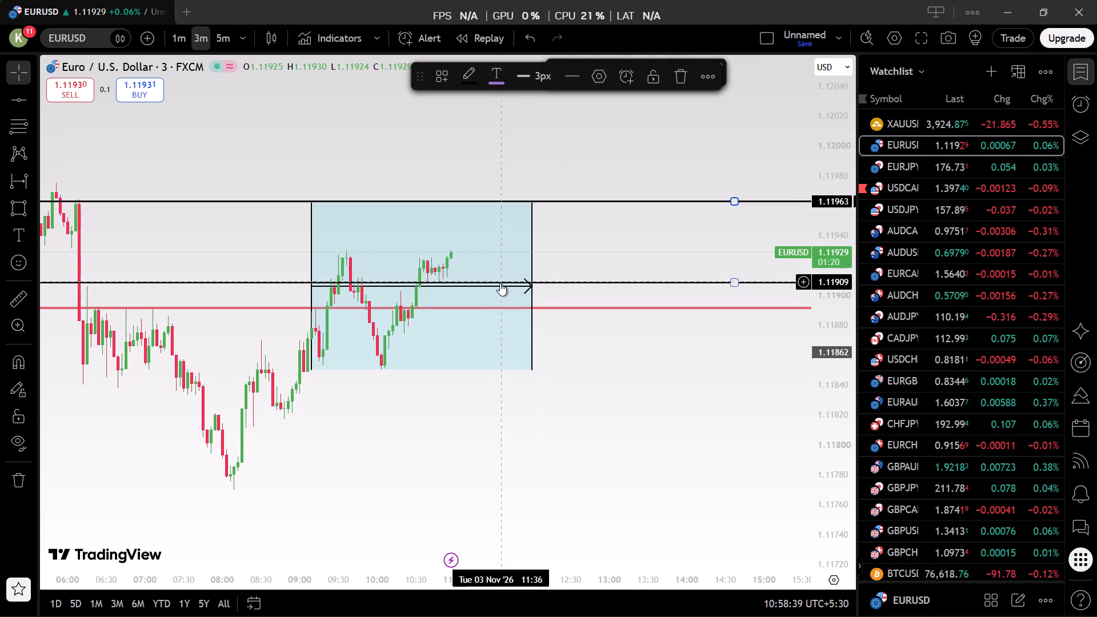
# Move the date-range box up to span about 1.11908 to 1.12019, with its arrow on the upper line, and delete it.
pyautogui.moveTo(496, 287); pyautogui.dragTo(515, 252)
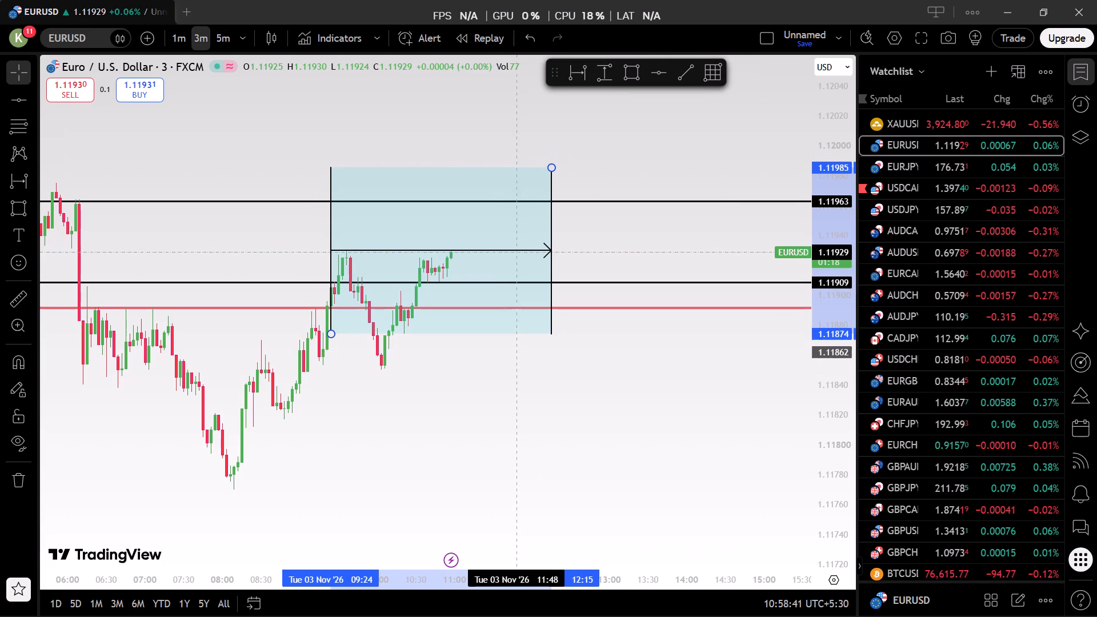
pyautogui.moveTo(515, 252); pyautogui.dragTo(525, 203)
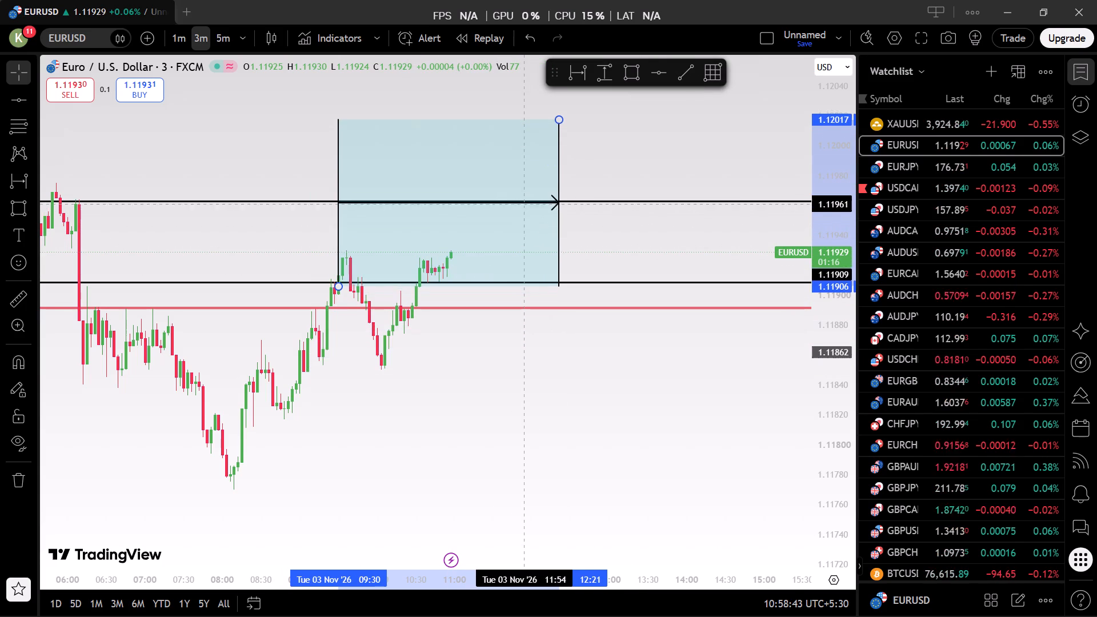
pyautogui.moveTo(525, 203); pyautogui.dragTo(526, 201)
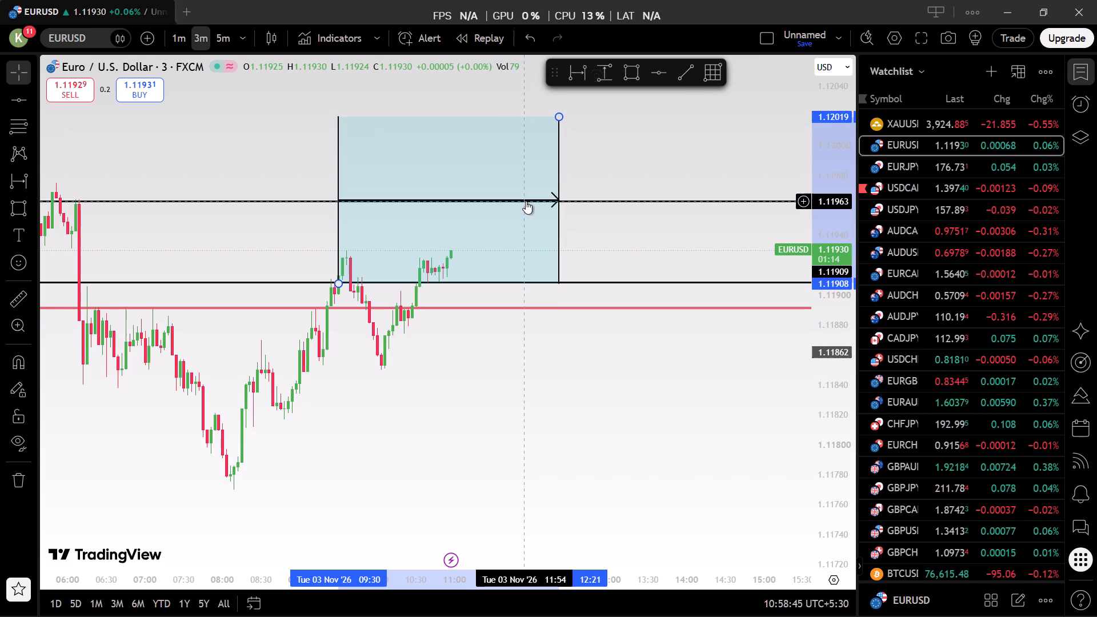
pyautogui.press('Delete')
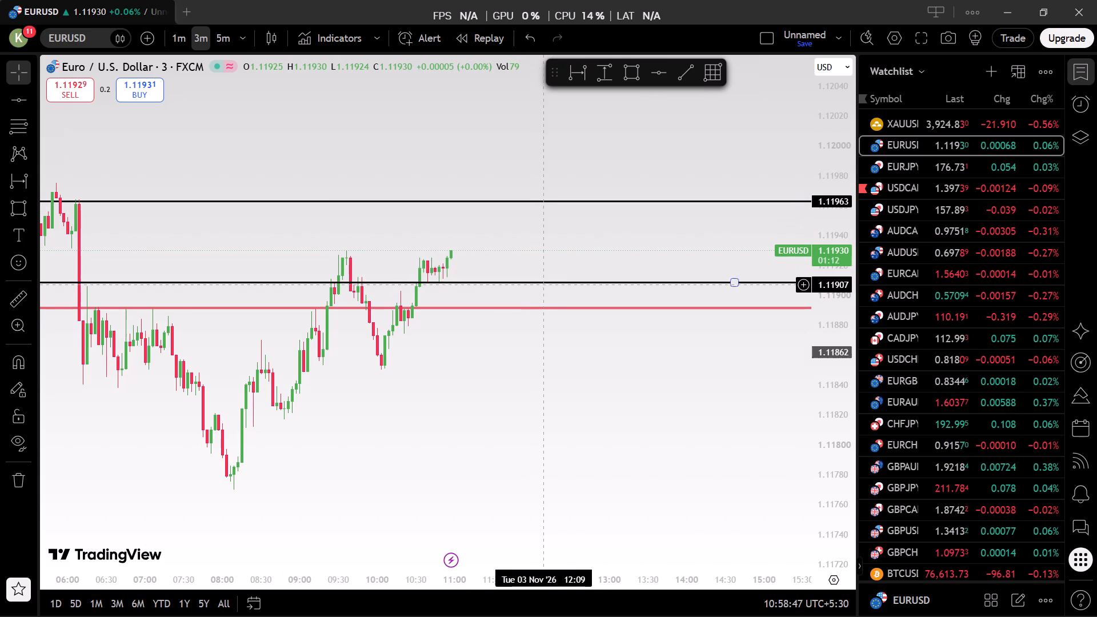
# Delete the black horizontal line at 1.11909.
pyautogui.click(542, 278)
pyautogui.click(541, 281)
pyautogui.press('Delete')
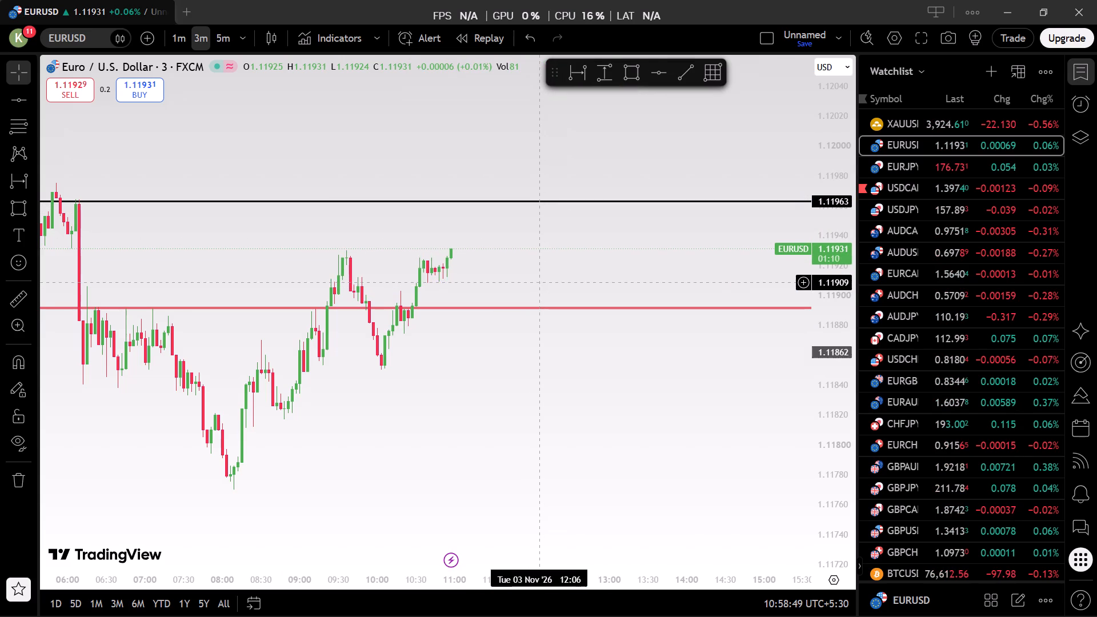
# Draw a date-range box over the latest upswing, from about 10:09 at 1.11873 up to 1.11924 by the newest candles.
pyautogui.click(570, 78)
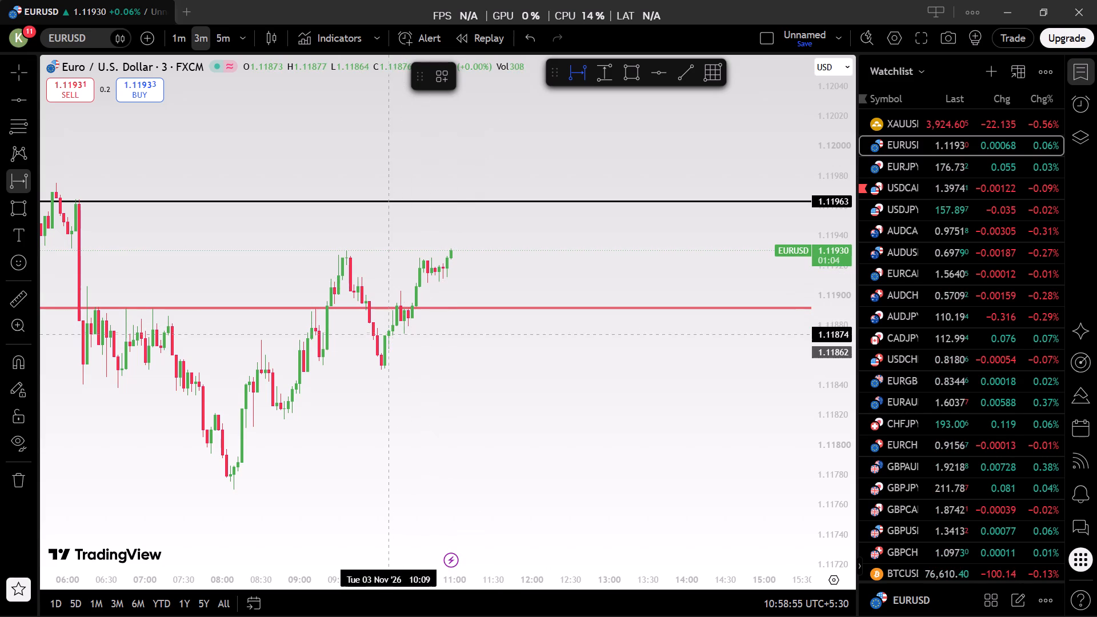
pyautogui.click(390, 334)
pyautogui.click(446, 258)
pyautogui.click(442, 293)
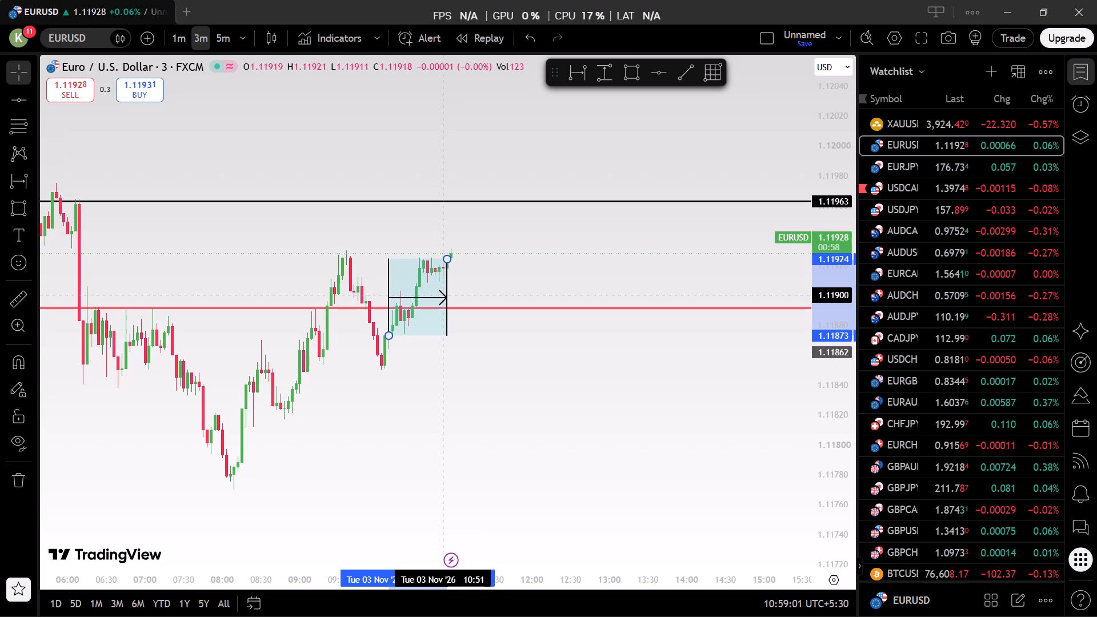
# Extend the date-range box's top to about 1.11927, and move the box up until its top edge meets the black line at 1.11963.
pyautogui.click(446, 256)
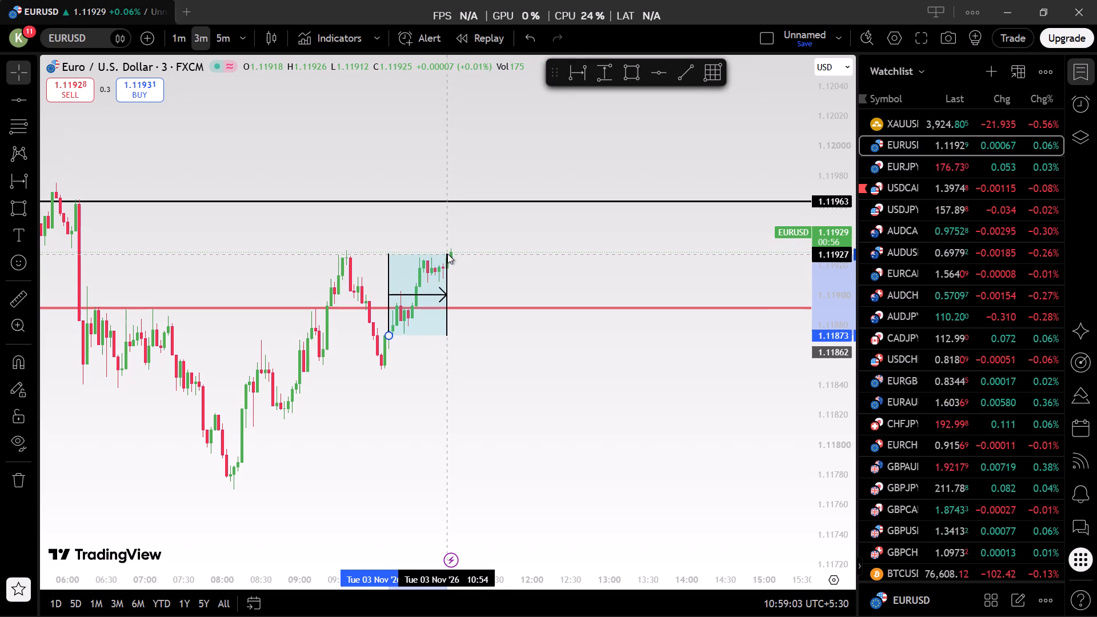
pyautogui.moveTo(442, 295); pyautogui.dragTo(457, 253)
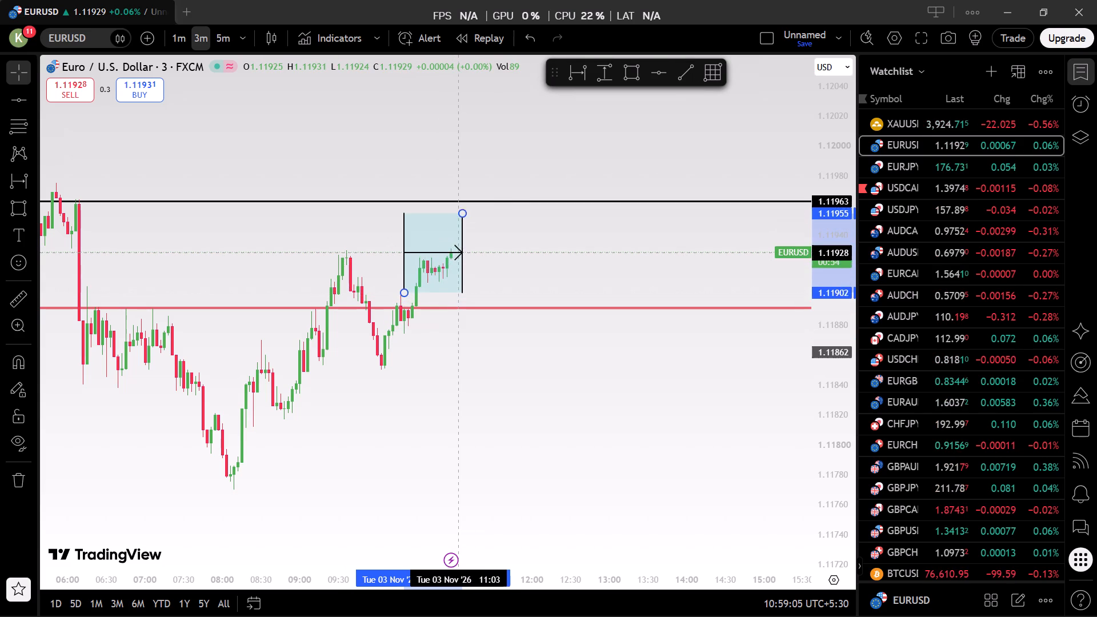
pyautogui.moveTo(457, 253); pyautogui.dragTo(461, 242)
pyautogui.click(510, 180)
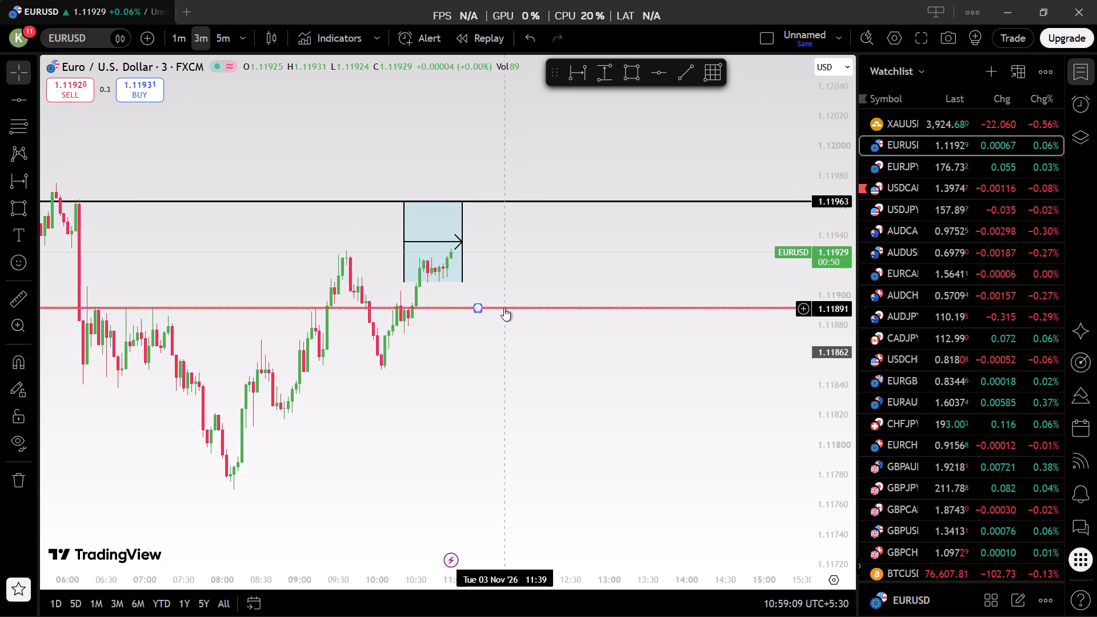
# Raise the red horizontal line to 1.11963, onto the black line at the box's top edge.
pyautogui.moveTo(504, 308); pyautogui.dragTo(518, 201)
pyautogui.click(523, 187)
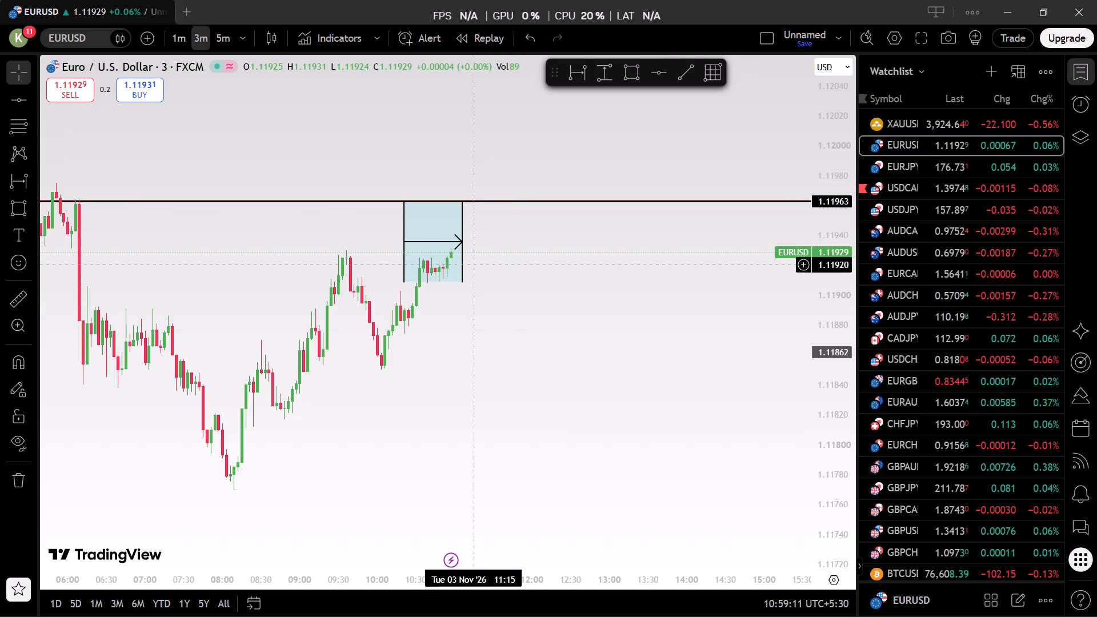
# Compare the date-range box's height with earlier price swings, placing it over the 08:30–09:30 rally and the sideways candles around 07:00.
pyautogui.moveTo(460, 243); pyautogui.dragTo(535, 303)
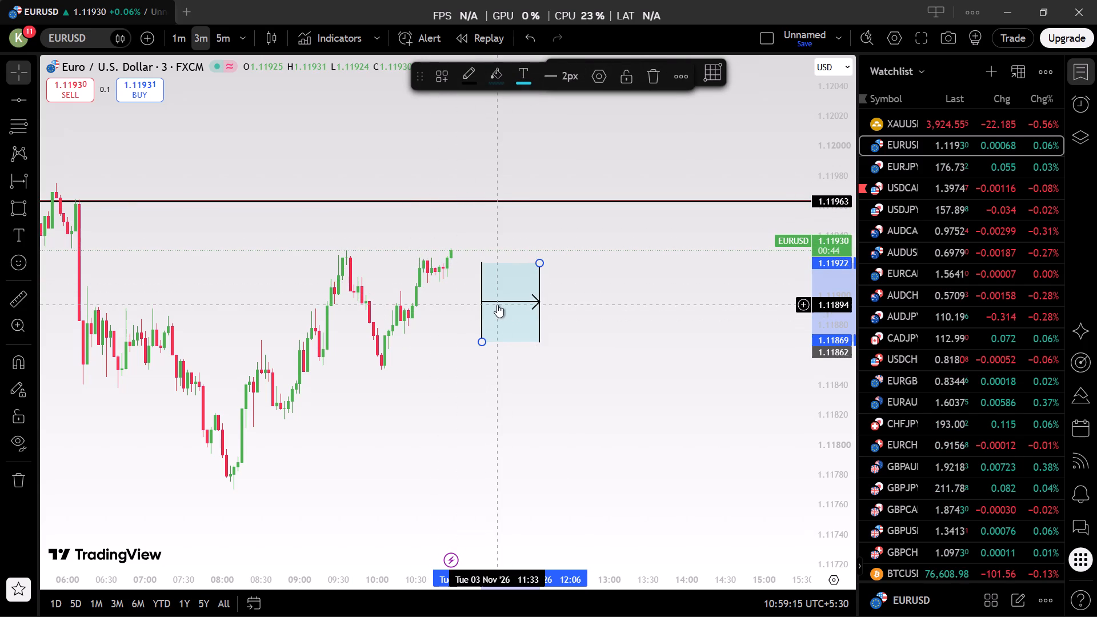
pyautogui.moveTo(497, 305); pyautogui.dragTo(265, 387)
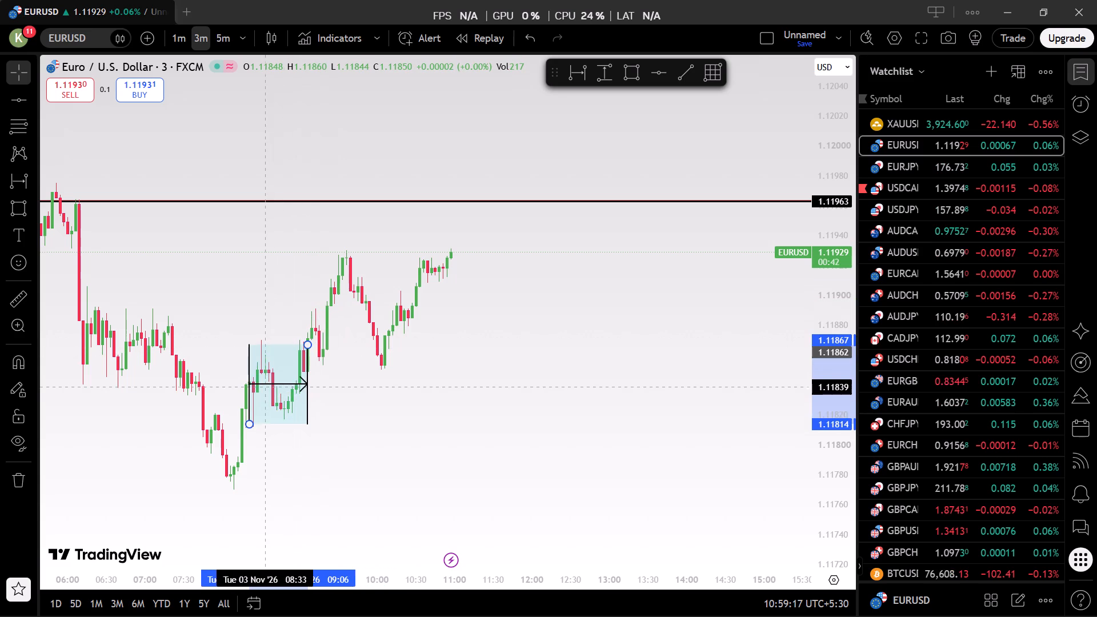
pyautogui.moveTo(265, 387); pyautogui.dragTo(272, 381)
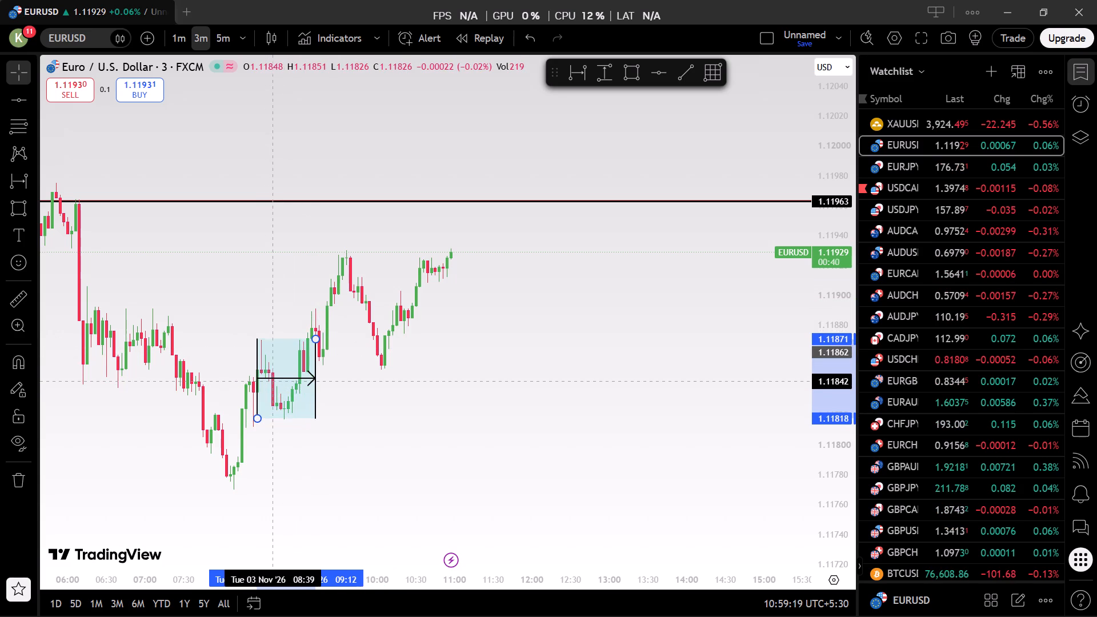
pyautogui.moveTo(272, 381); pyautogui.dragTo(300, 350)
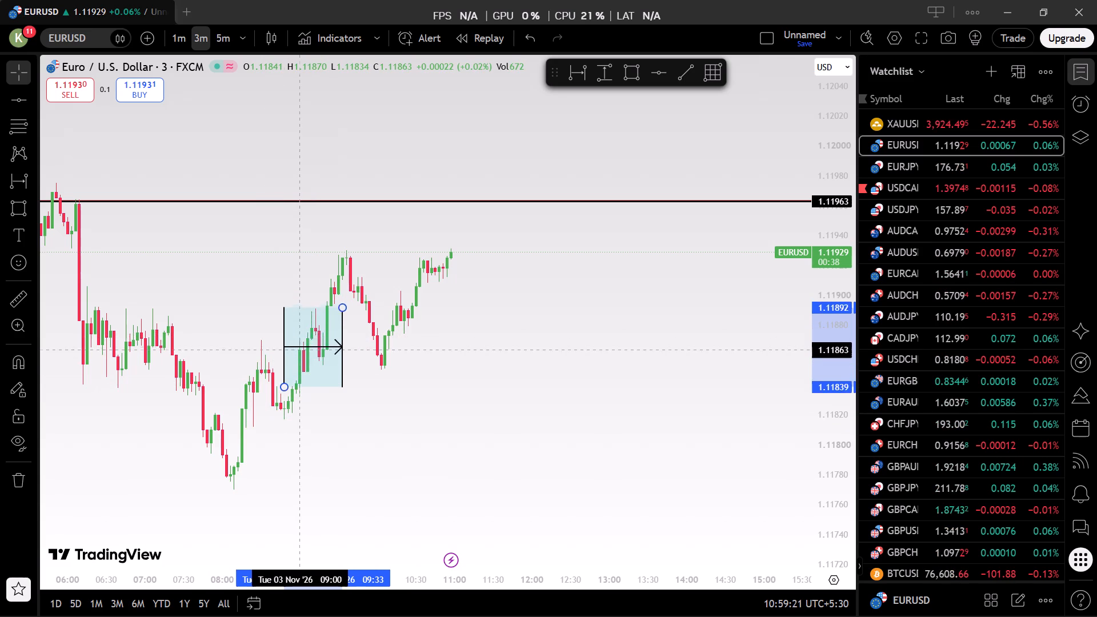
pyautogui.moveTo(300, 350); pyautogui.dragTo(163, 350)
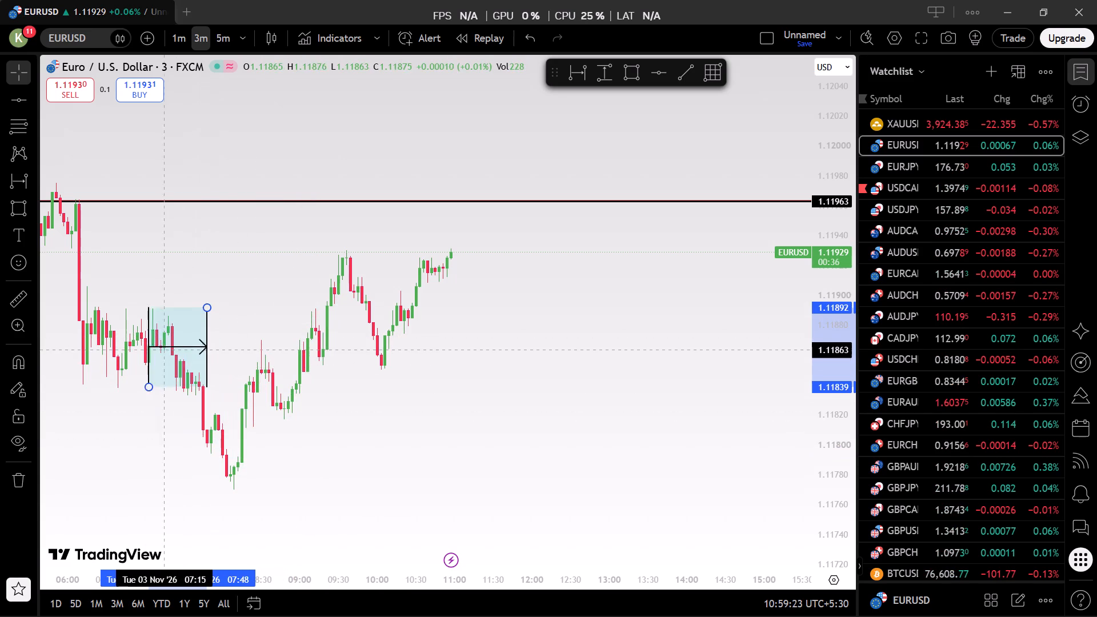
pyautogui.moveTo(163, 350); pyautogui.dragTo(143, 331)
# Move the date-range box back to the early 3 November candles, spanning about 1.11914 to 1.11967 from about 00:30 to 01:15.
pyautogui.moveTo(162, 419); pyautogui.dragTo(395, 441)
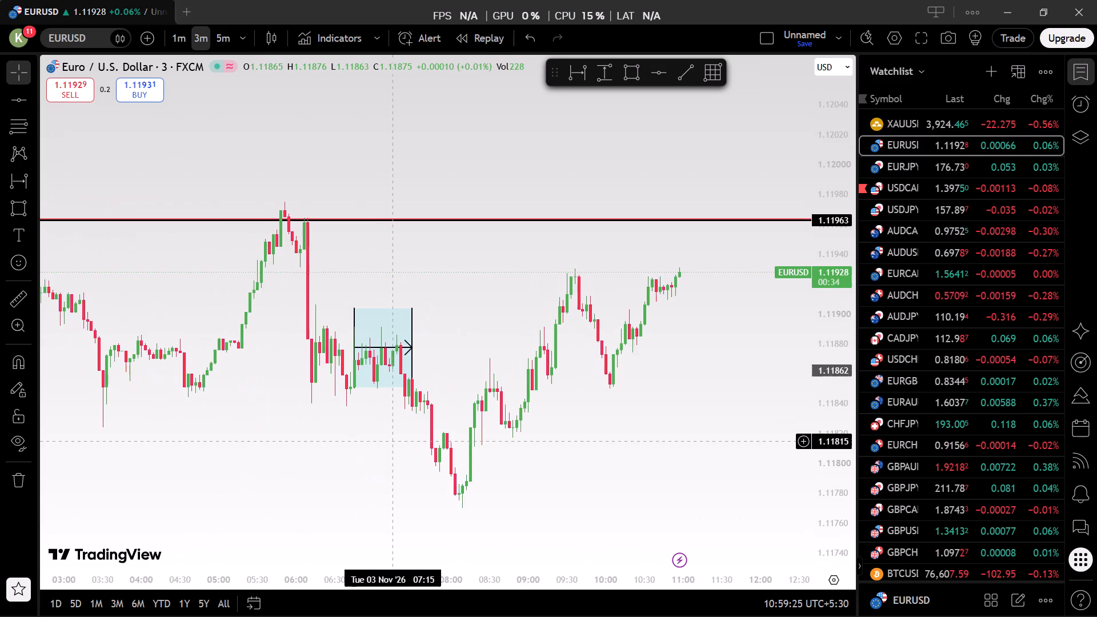
pyautogui.moveTo(395, 441); pyautogui.dragTo(407, 441)
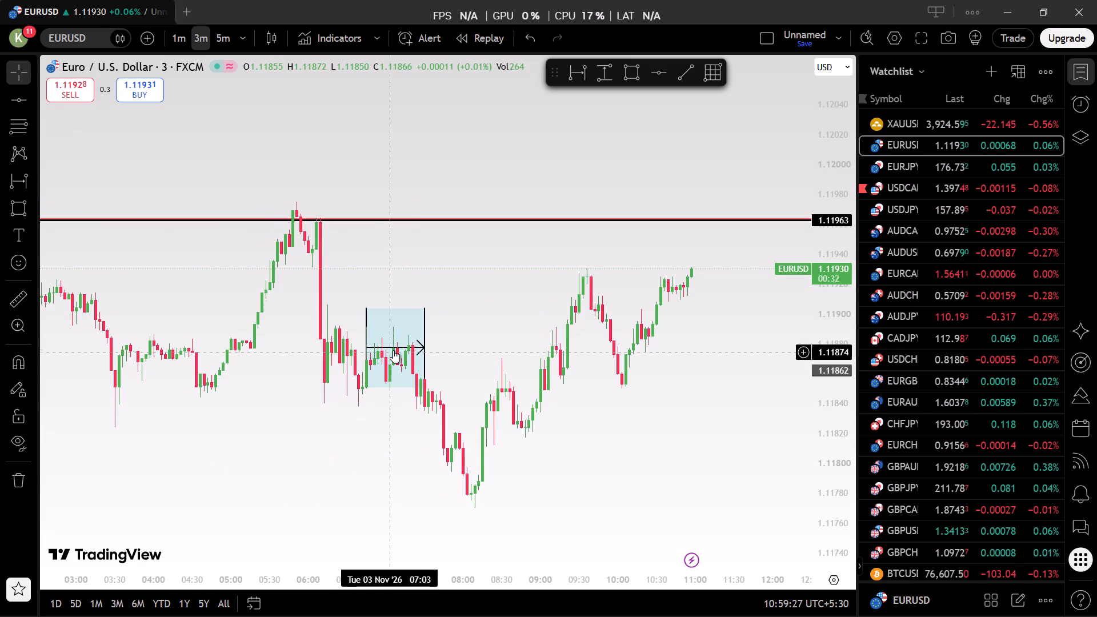
pyautogui.moveTo(395, 347); pyautogui.dragTo(209, 355)
pyautogui.moveTo(222, 471); pyautogui.dragTo(549, 508)
pyautogui.moveTo(554, 388); pyautogui.dragTo(342, 293)
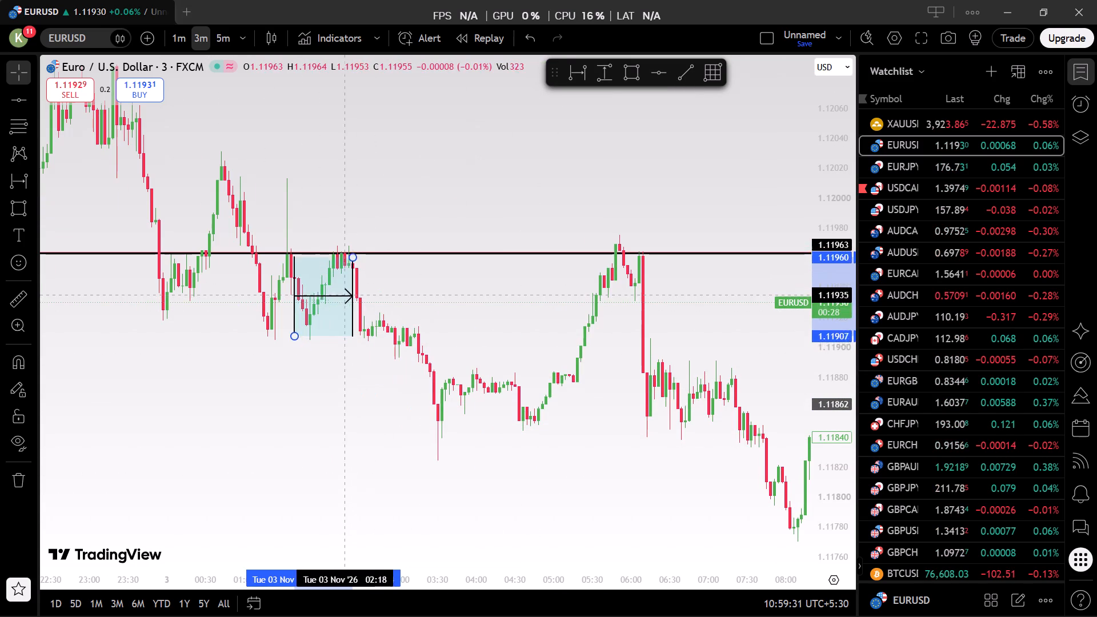
pyautogui.moveTo(342, 293); pyautogui.dragTo(319, 285)
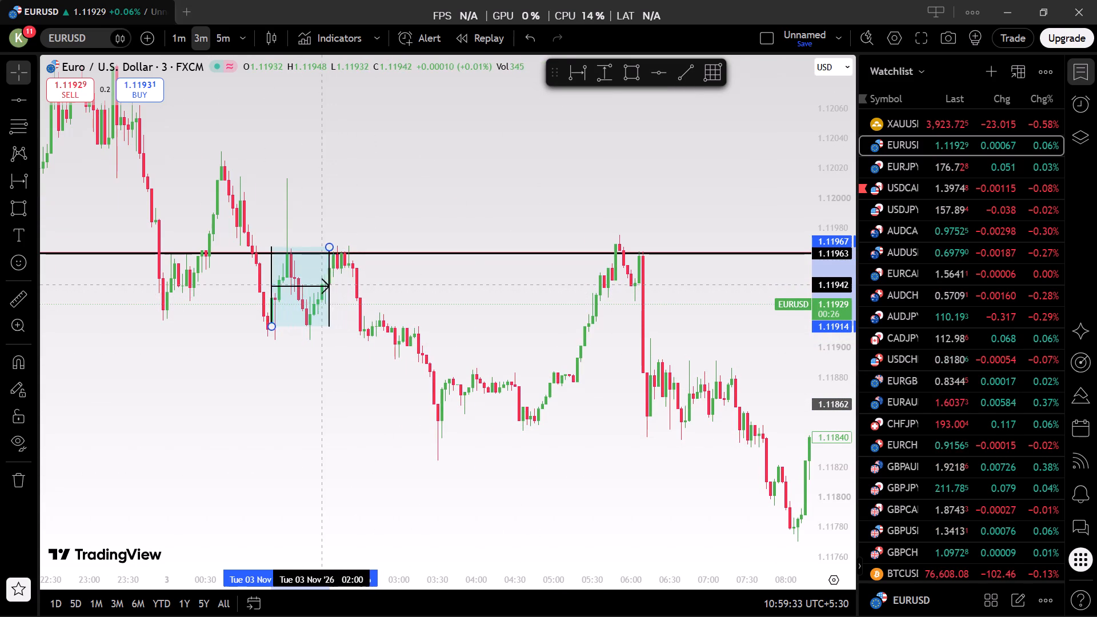
pyautogui.moveTo(319, 285); pyautogui.dragTo(189, 282)
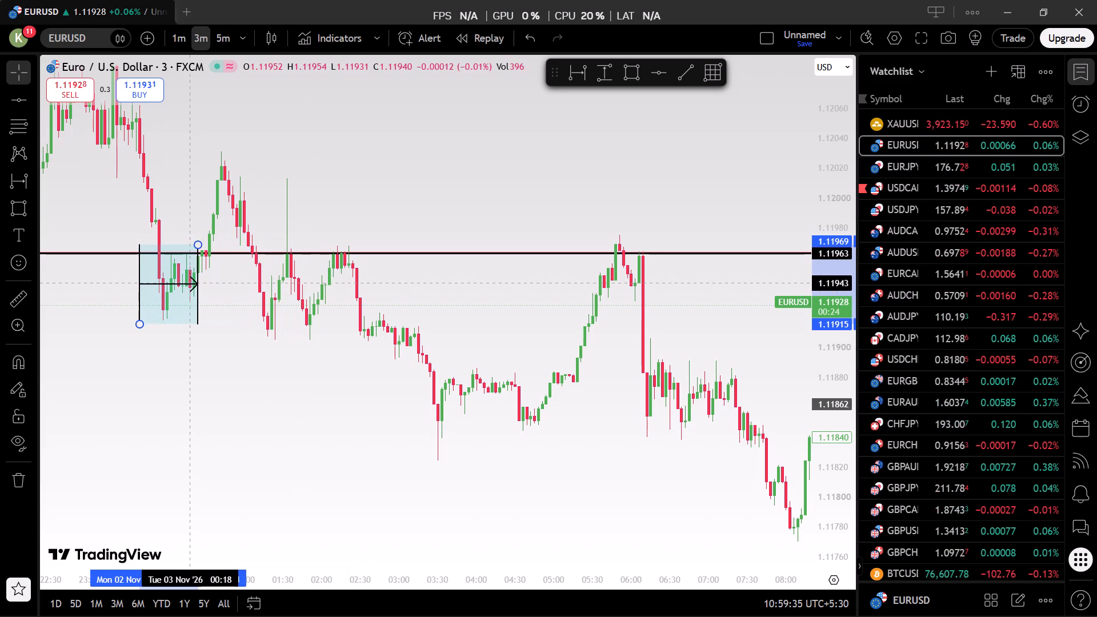
pyautogui.moveTo(189, 282); pyautogui.dragTo(256, 285)
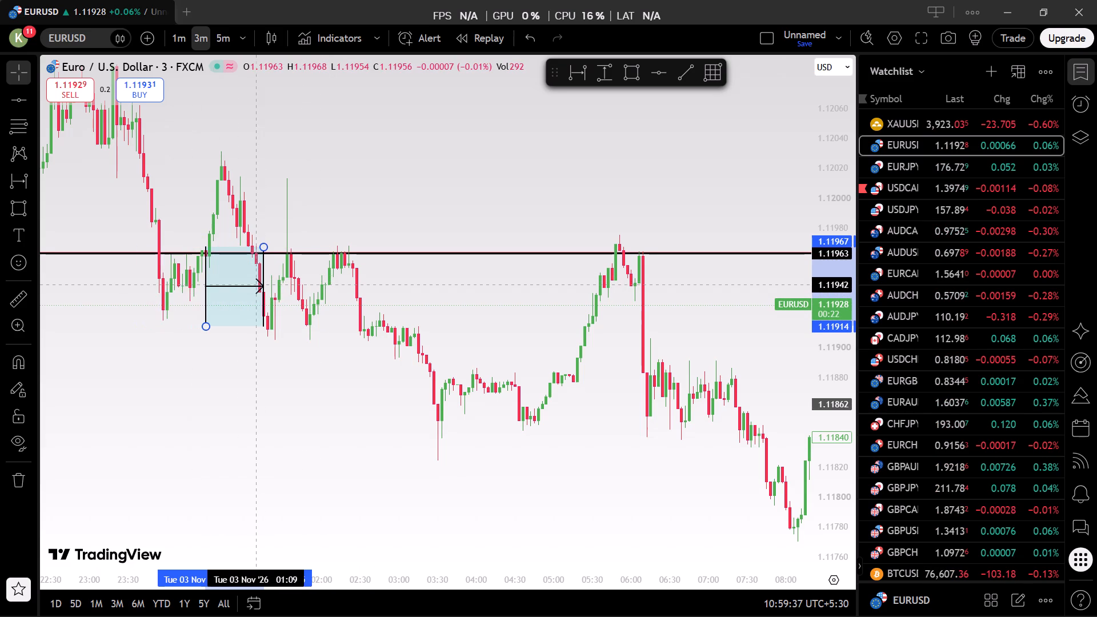
pyautogui.moveTo(256, 285); pyautogui.dragTo(257, 285)
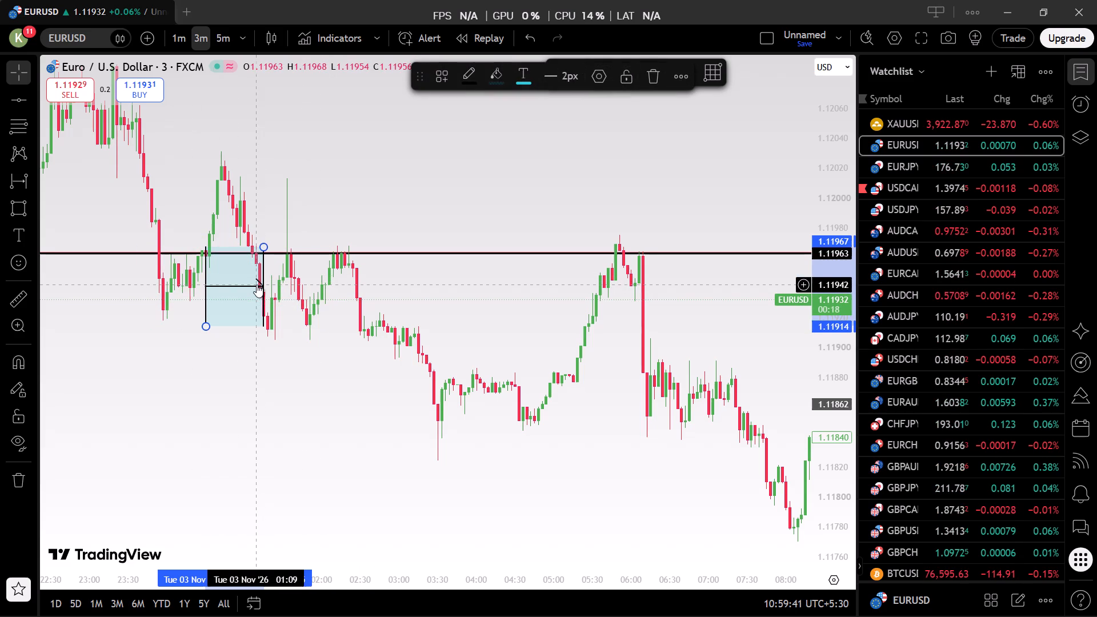
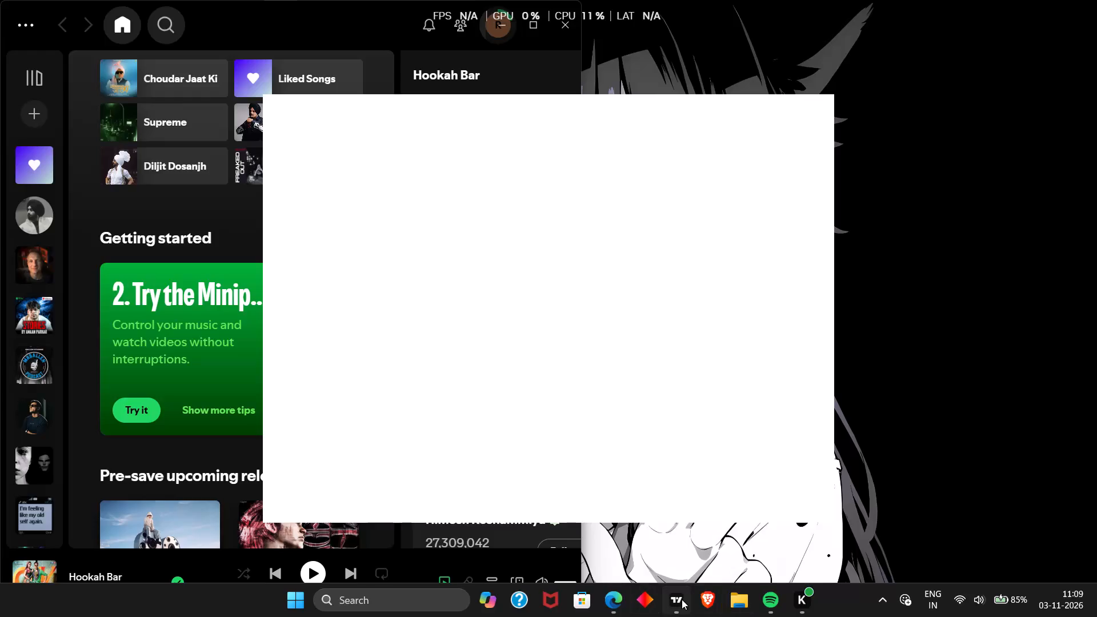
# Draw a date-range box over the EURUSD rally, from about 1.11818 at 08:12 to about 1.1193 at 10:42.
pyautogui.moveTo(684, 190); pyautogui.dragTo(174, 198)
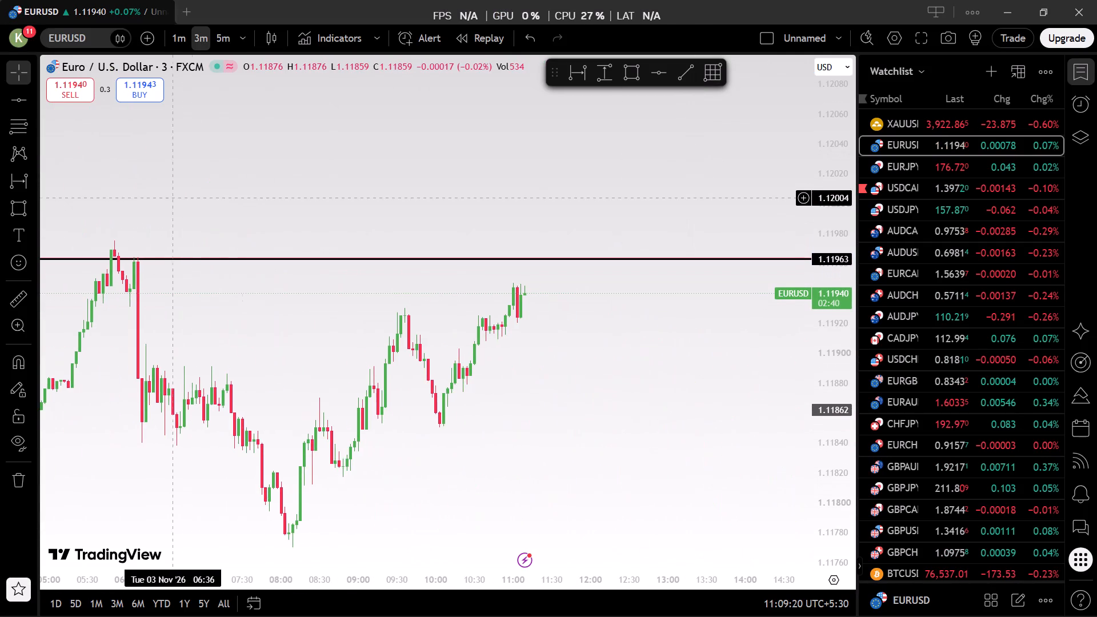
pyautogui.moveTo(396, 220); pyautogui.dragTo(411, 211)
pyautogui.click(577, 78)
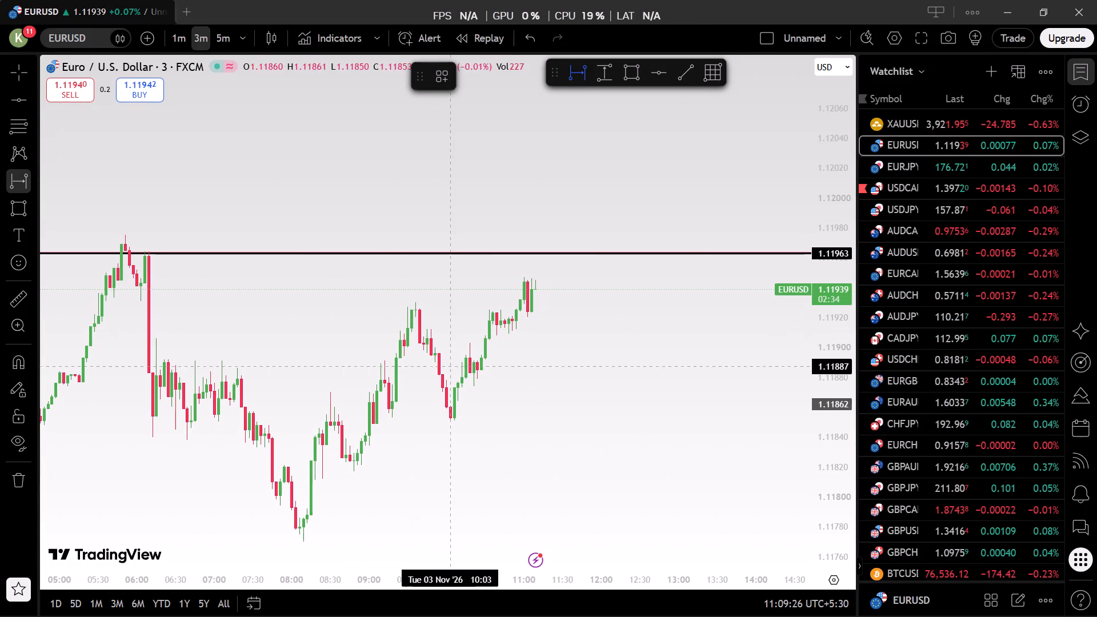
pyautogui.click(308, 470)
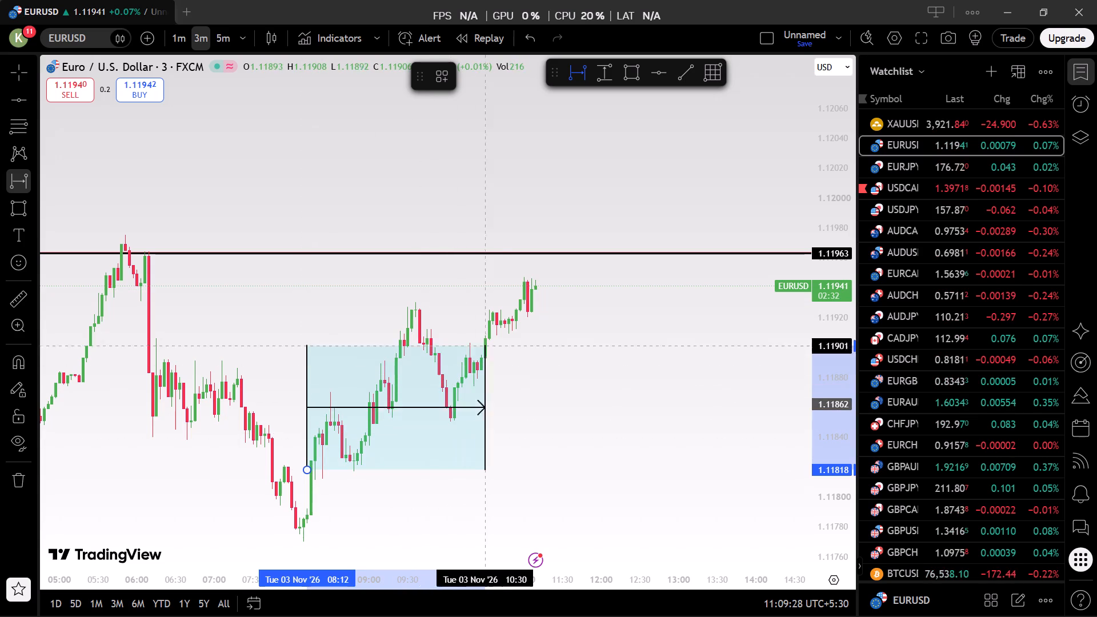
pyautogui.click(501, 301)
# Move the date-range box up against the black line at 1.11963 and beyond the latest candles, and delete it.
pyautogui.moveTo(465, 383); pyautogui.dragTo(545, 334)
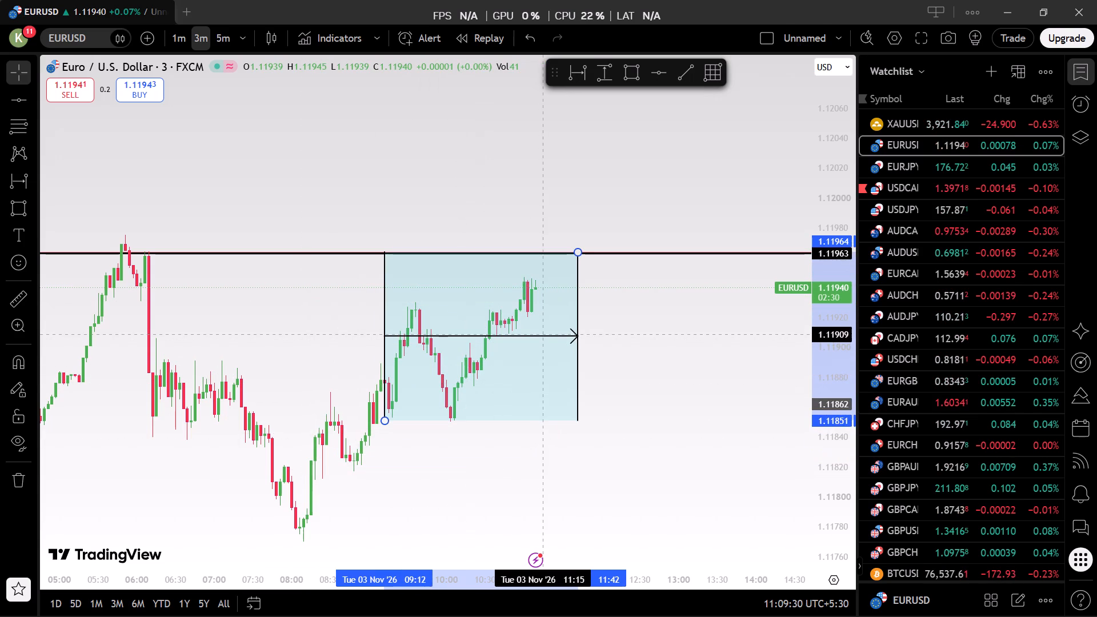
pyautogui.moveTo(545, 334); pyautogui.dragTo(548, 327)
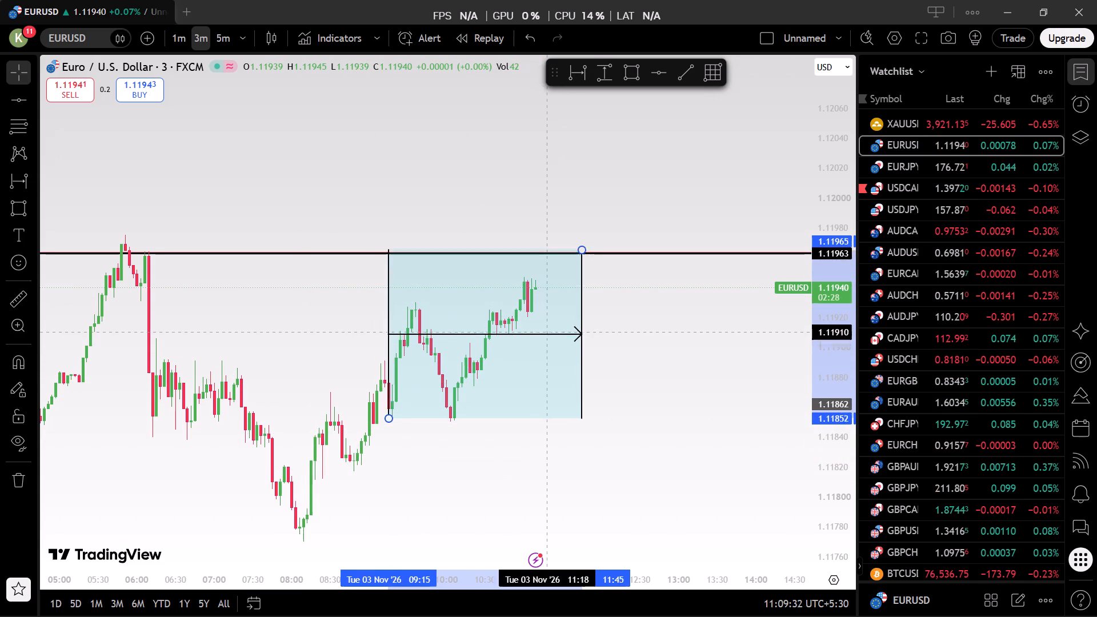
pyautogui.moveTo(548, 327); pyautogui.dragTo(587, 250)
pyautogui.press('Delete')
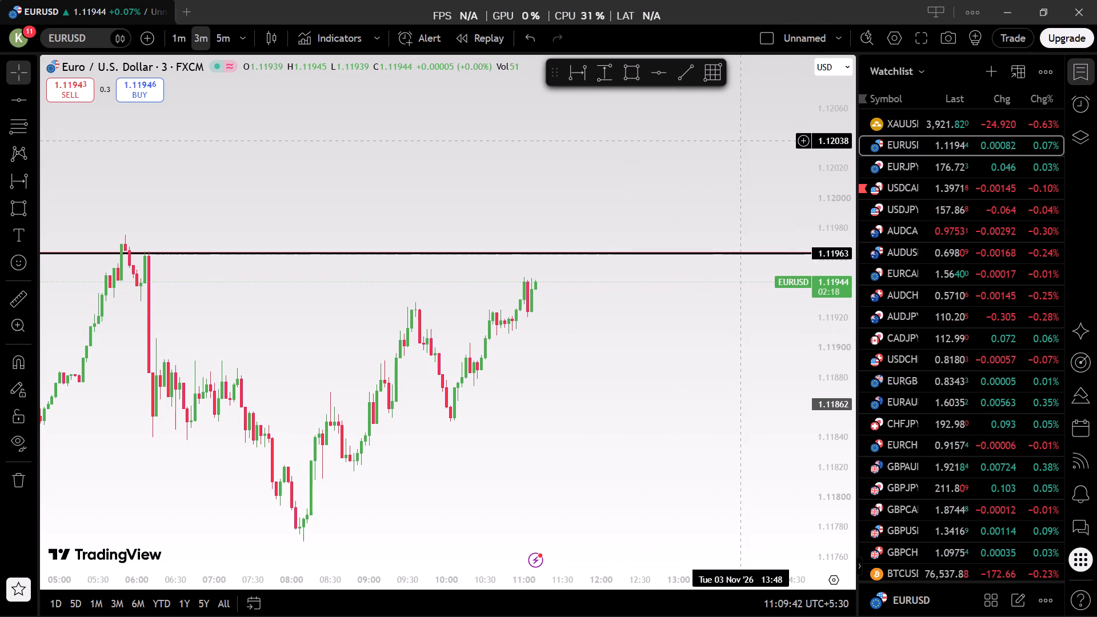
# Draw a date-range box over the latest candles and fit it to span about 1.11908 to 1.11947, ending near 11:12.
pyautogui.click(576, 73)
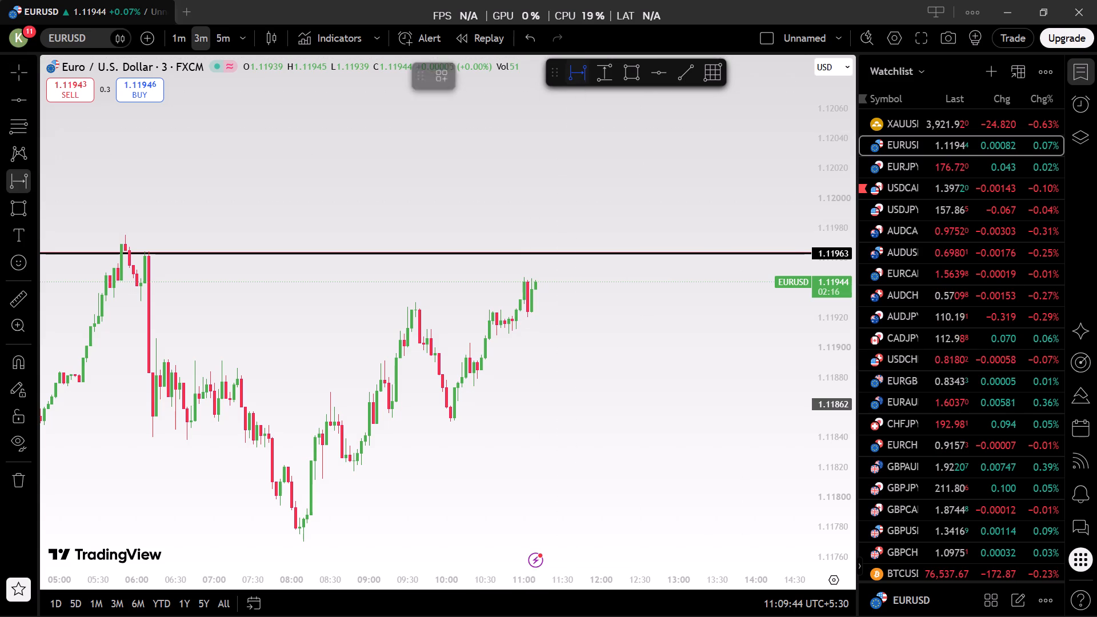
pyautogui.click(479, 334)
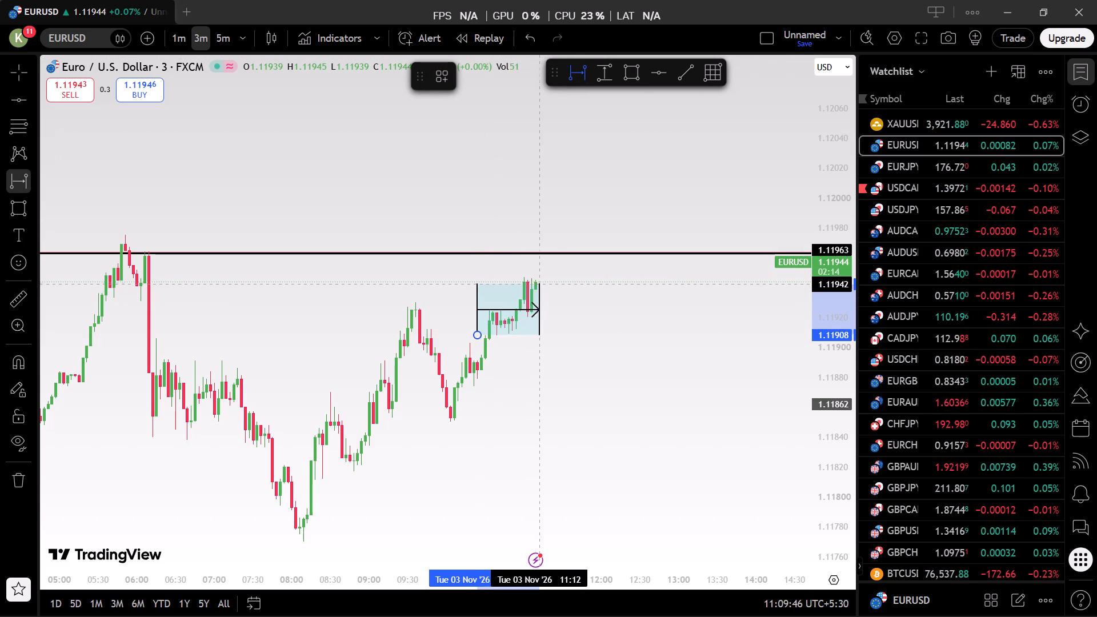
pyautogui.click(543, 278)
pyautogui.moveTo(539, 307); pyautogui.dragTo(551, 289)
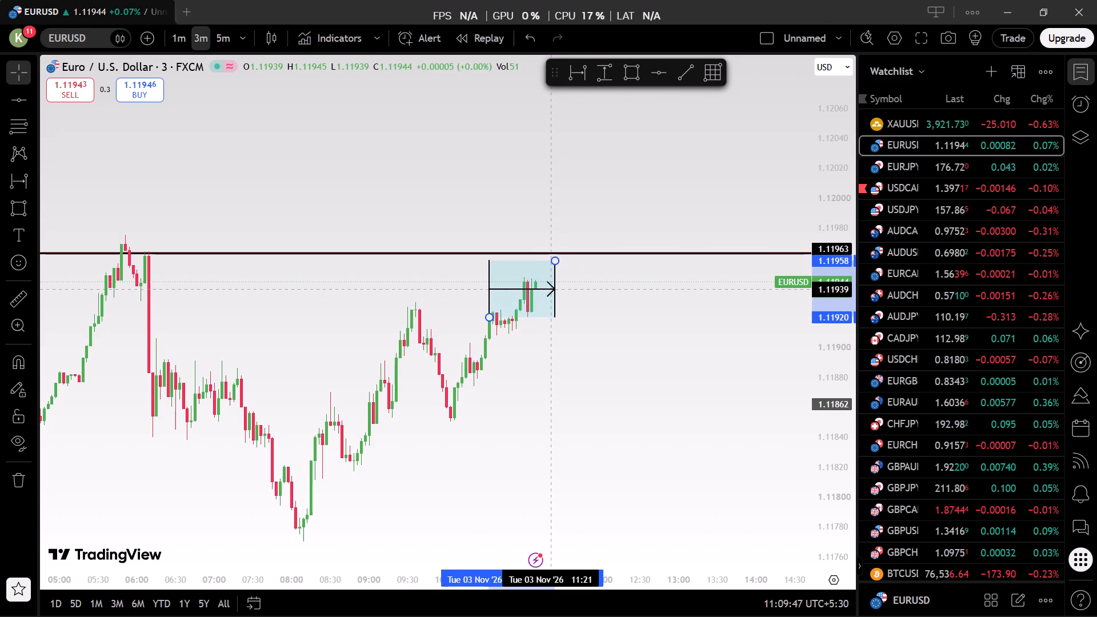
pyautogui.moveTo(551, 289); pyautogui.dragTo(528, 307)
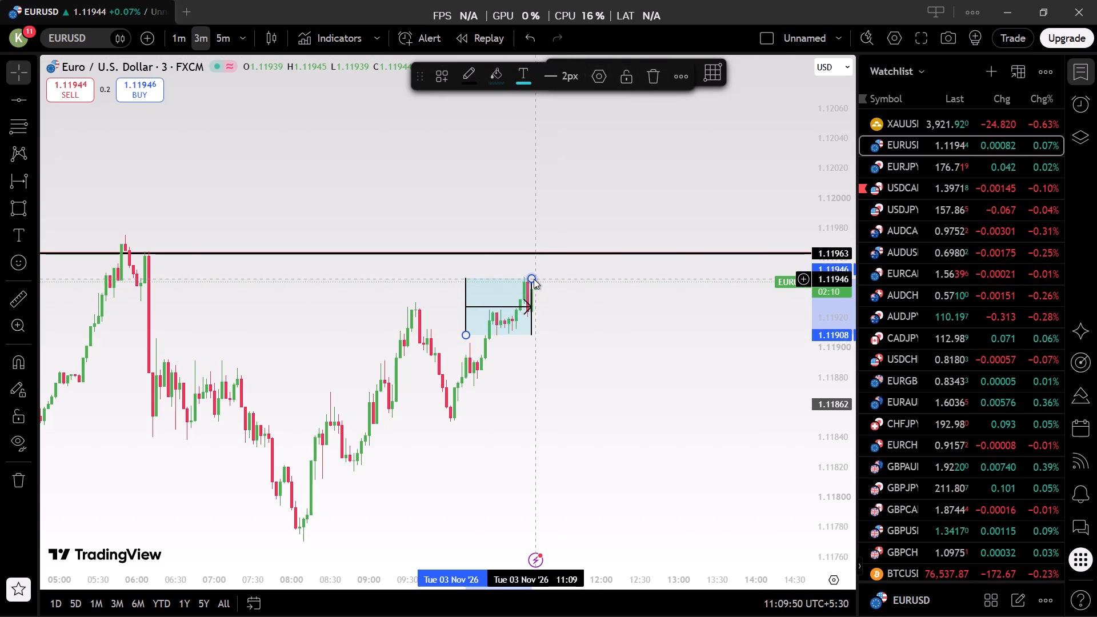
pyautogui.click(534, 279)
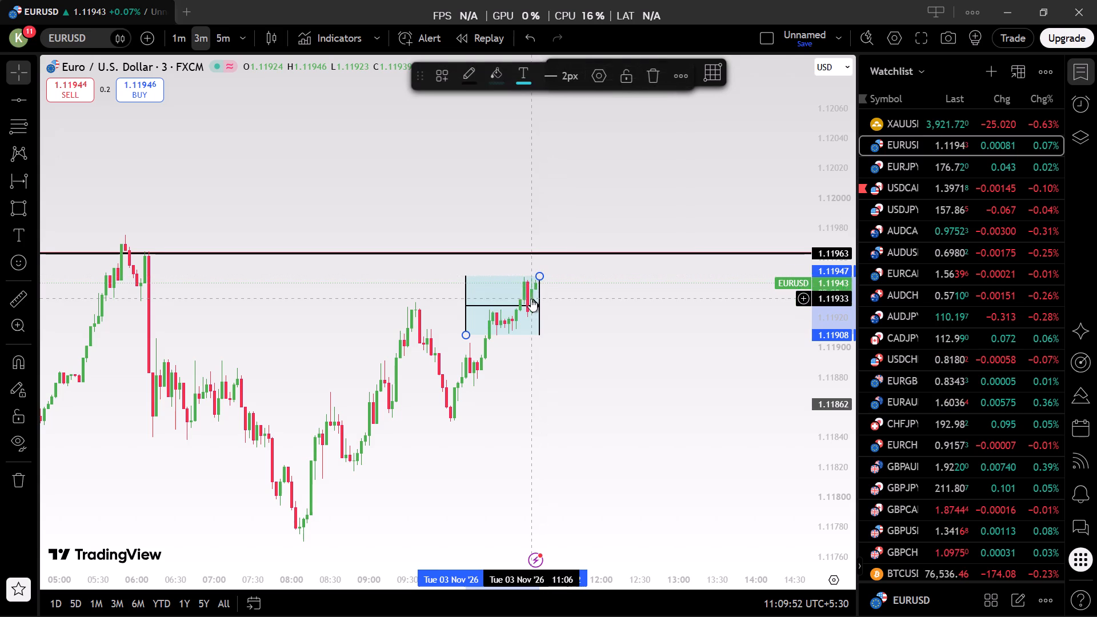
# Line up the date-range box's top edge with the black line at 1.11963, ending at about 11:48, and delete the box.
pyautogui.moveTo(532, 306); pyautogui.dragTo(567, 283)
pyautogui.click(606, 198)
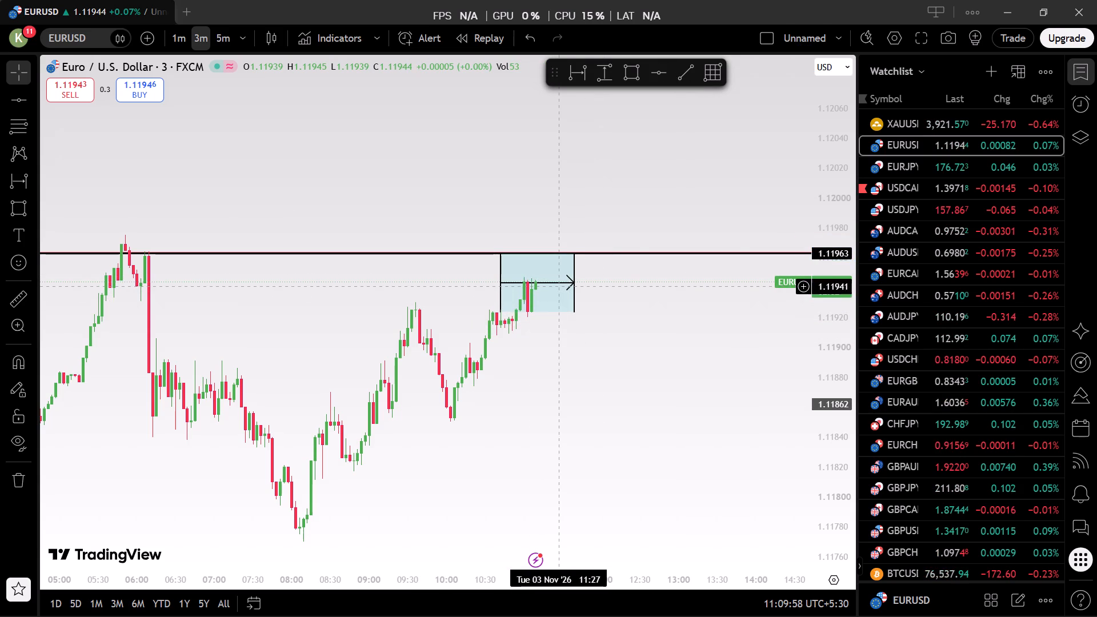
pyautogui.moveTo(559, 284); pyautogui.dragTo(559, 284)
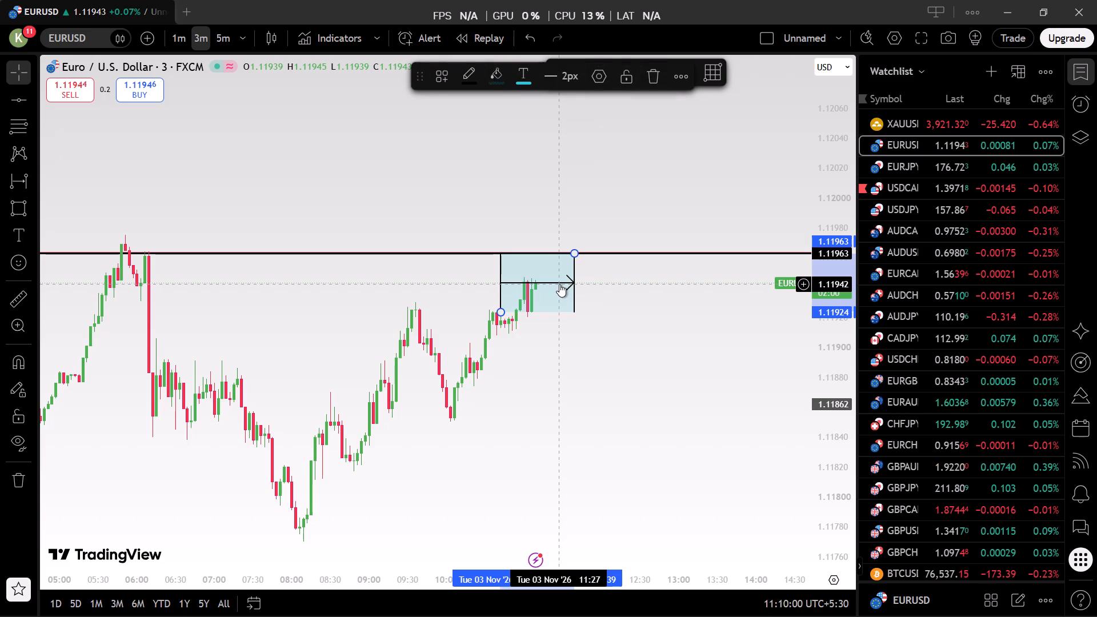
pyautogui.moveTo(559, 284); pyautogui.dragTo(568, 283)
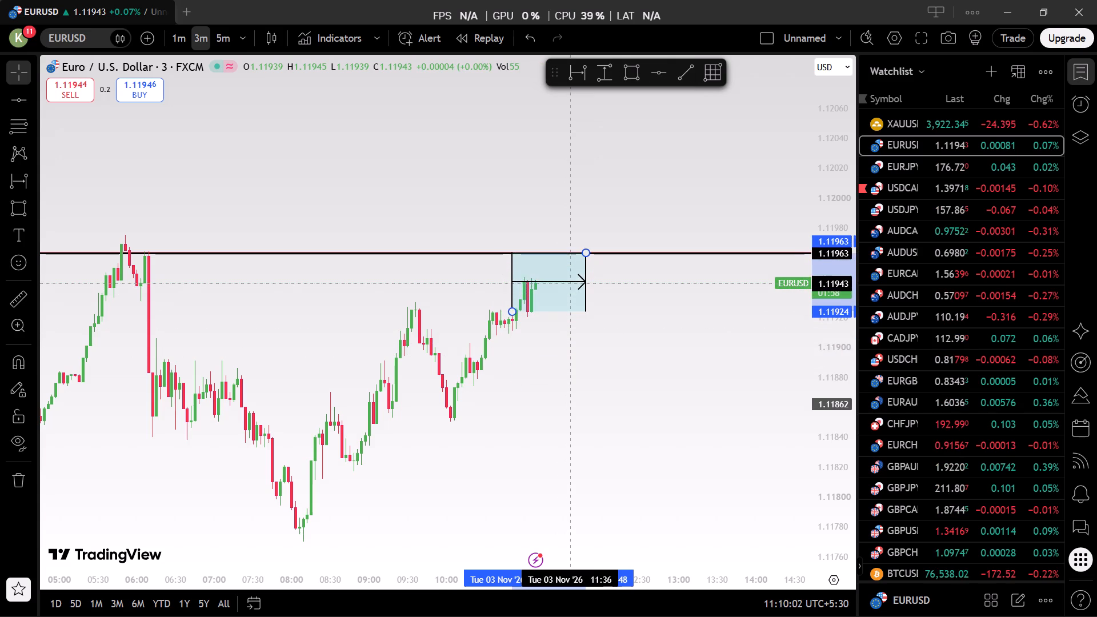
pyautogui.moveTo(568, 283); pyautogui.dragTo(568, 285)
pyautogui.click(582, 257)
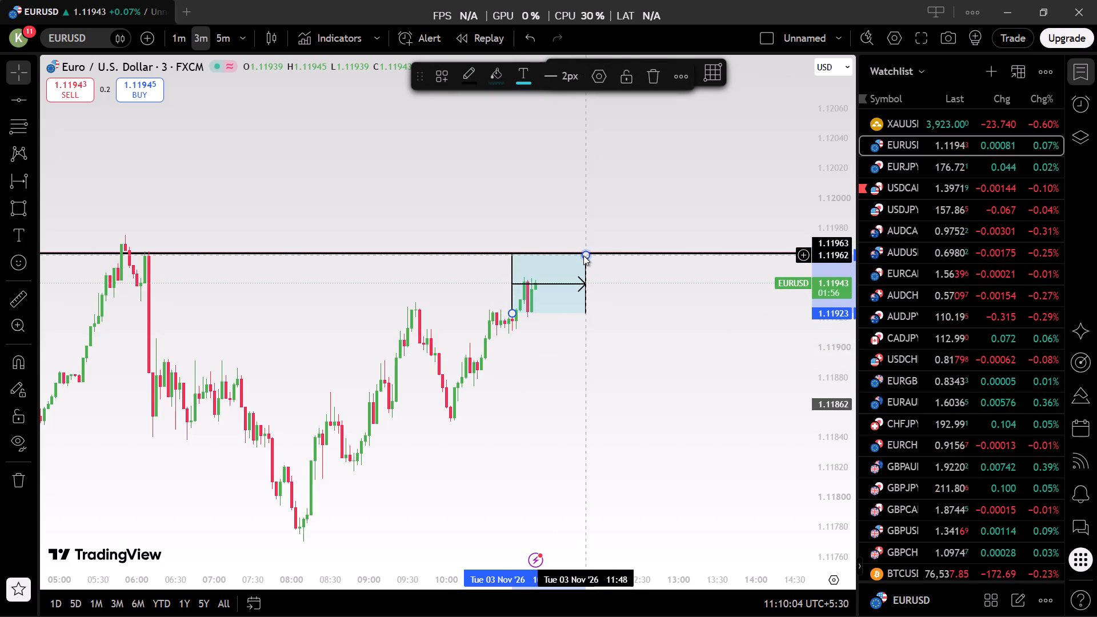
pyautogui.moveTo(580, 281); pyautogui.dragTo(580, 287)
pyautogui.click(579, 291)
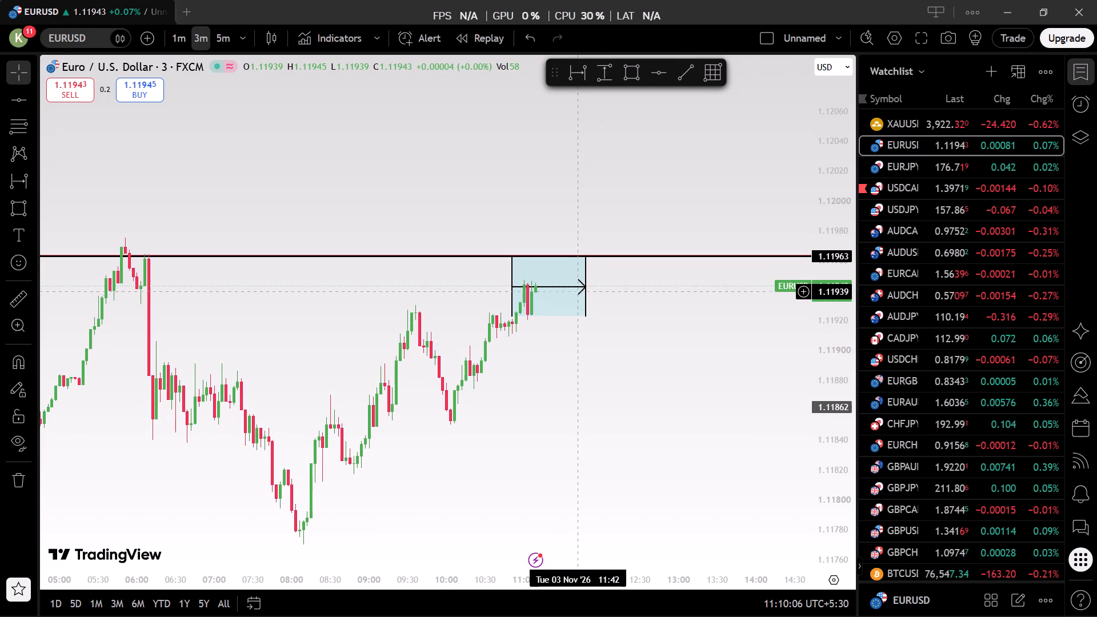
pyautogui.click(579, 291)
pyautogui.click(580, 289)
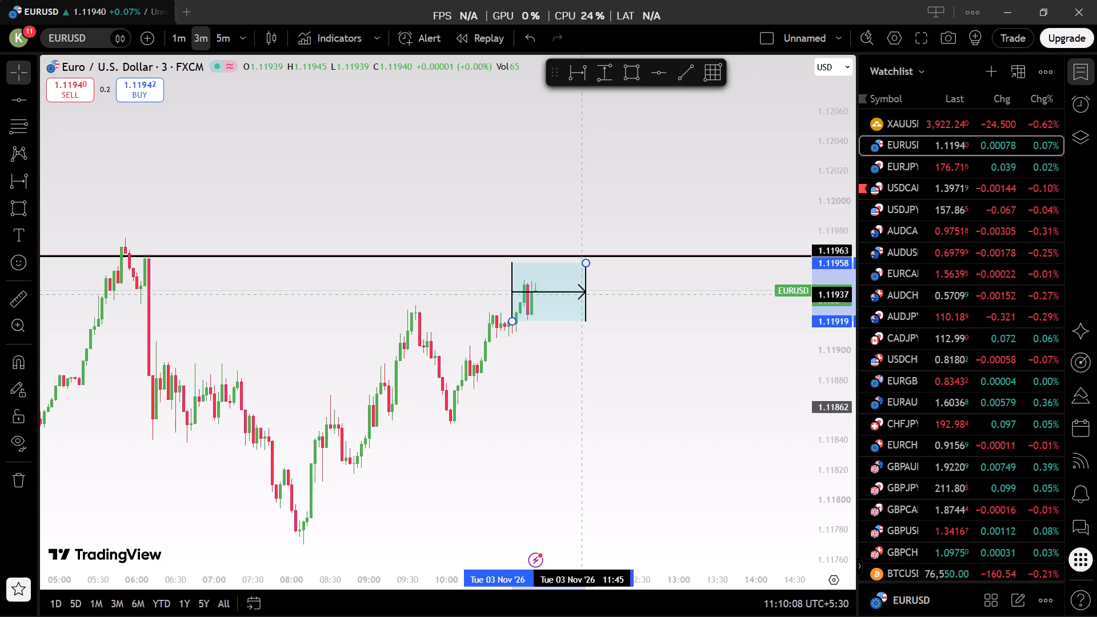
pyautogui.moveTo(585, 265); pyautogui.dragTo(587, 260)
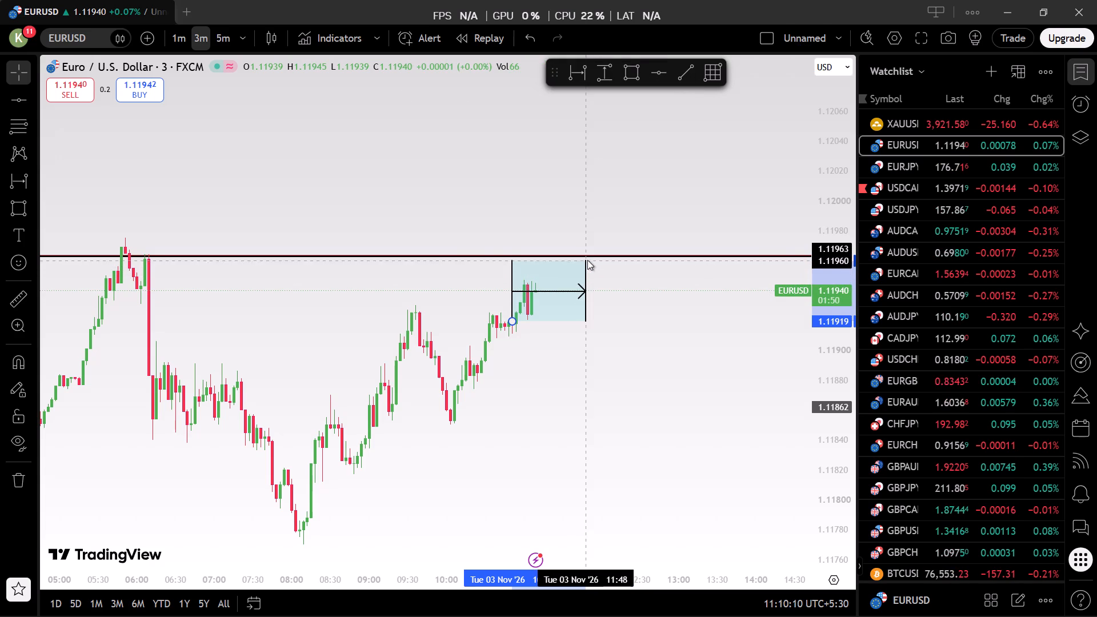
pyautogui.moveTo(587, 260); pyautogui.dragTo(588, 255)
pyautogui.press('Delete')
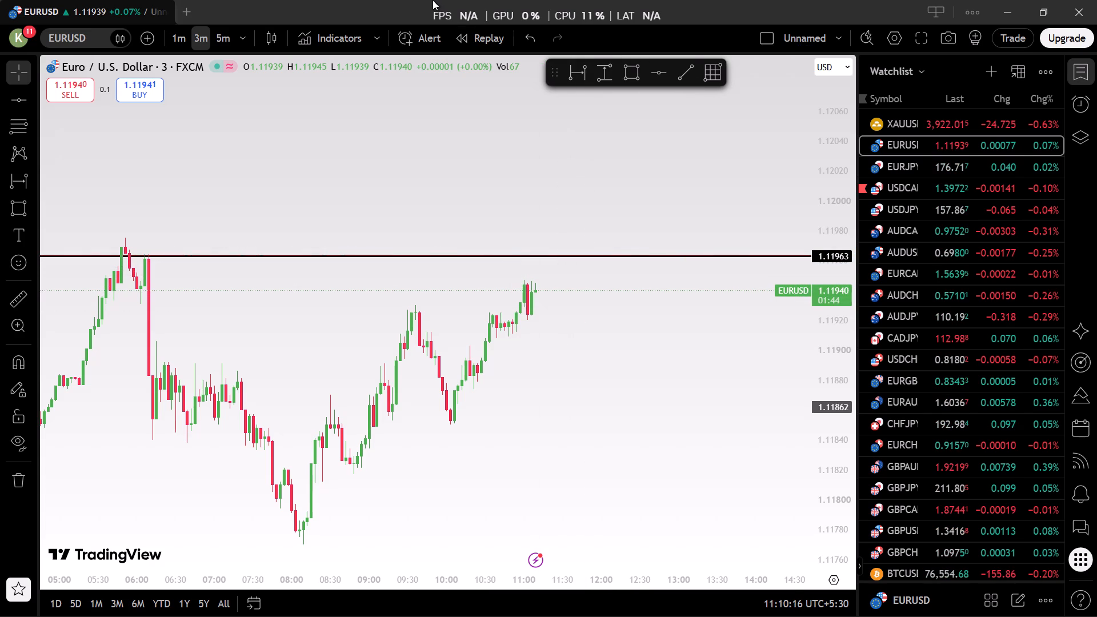
# Switch the EURUSD chart to the 1-minute timeframe.
pyautogui.scroll(-2, 466, 267)
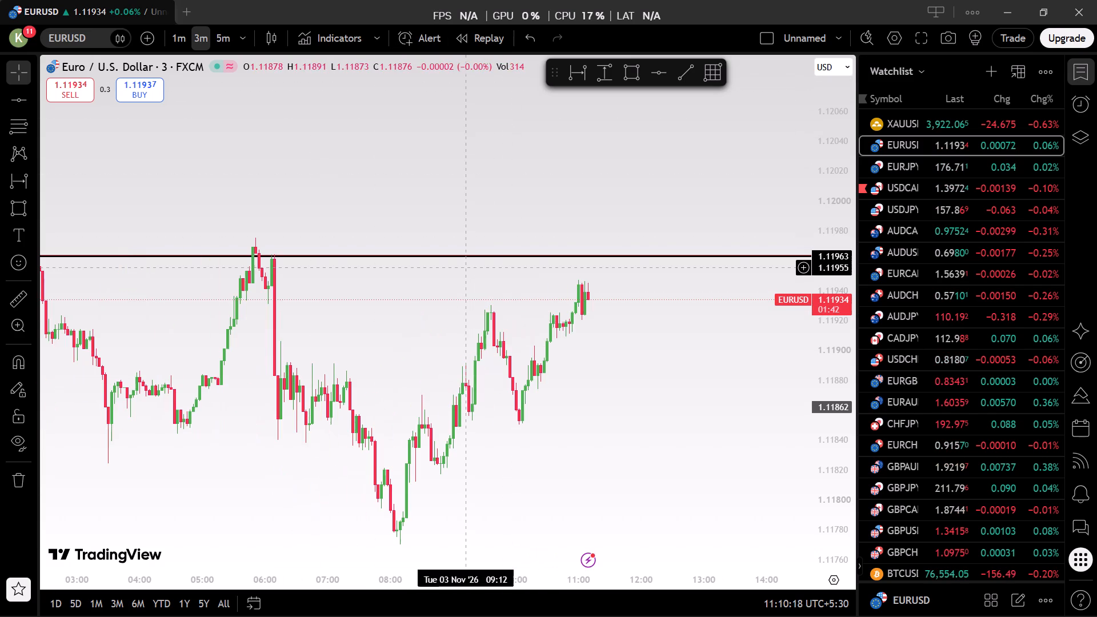
pyautogui.click(182, 44)
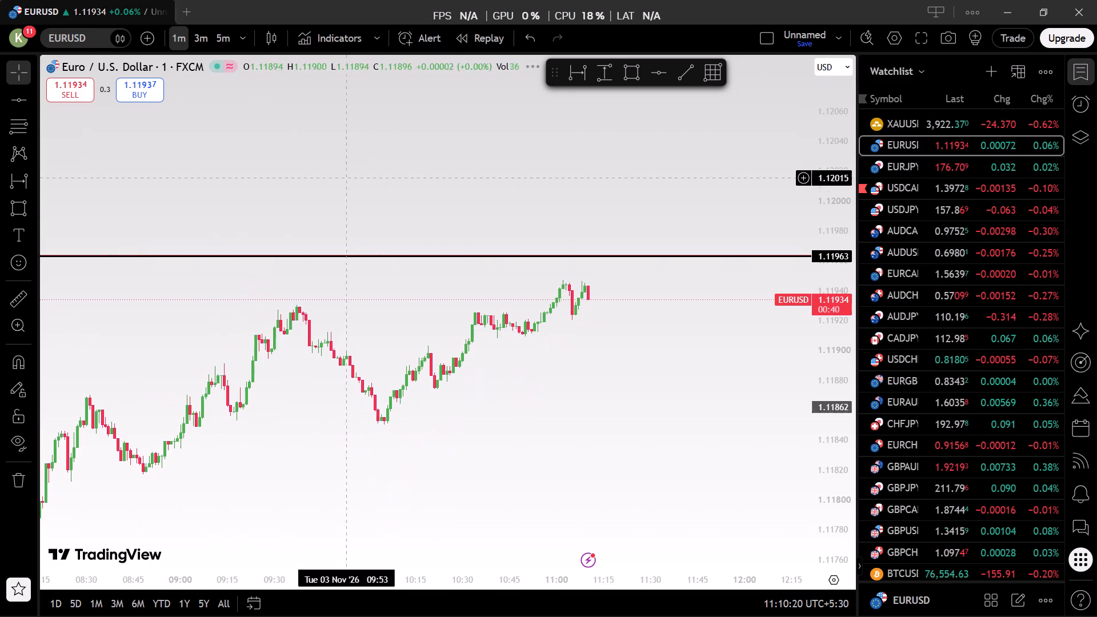
# Draw a date-range box over the latest candles from 10:42 to 11:12, spanning about 1.11909 to 1.11947.
pyautogui.scroll(-1, 664, 221)
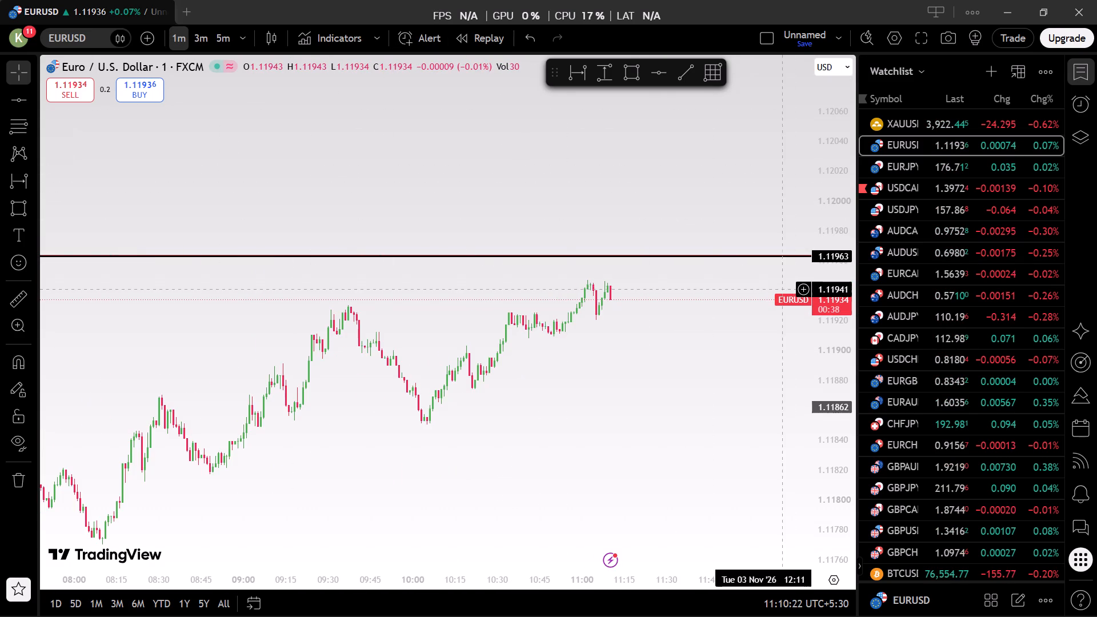
pyautogui.scroll(1, 782, 289)
pyautogui.moveTo(827, 320); pyautogui.dragTo(807, 203)
pyautogui.scroll(2, 769, 226)
pyautogui.scroll(-1, 558, 209)
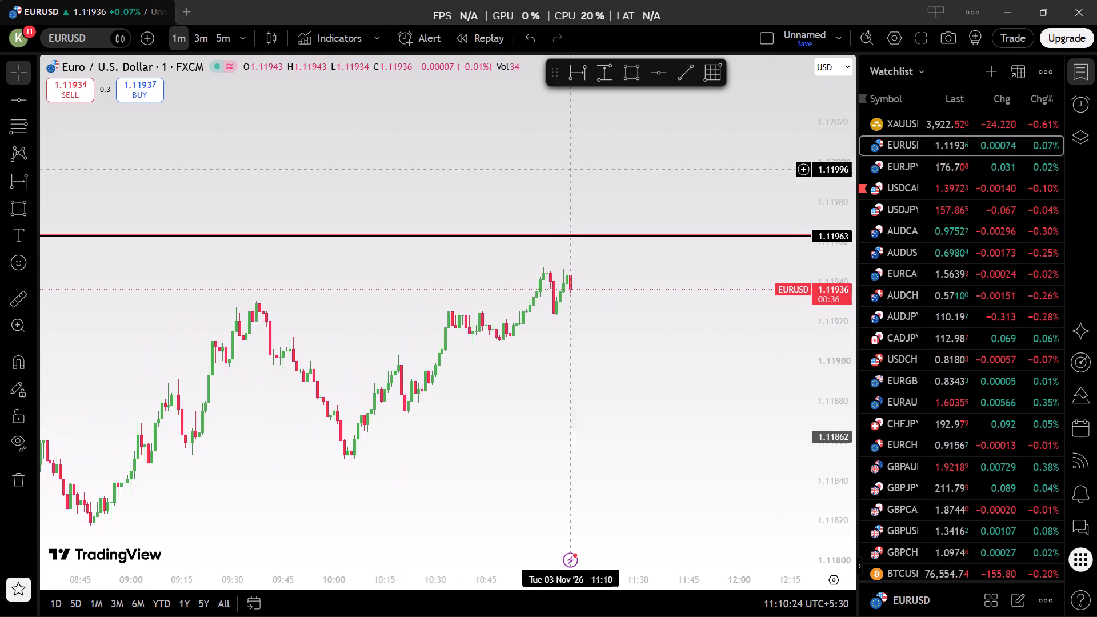
pyautogui.click(581, 78)
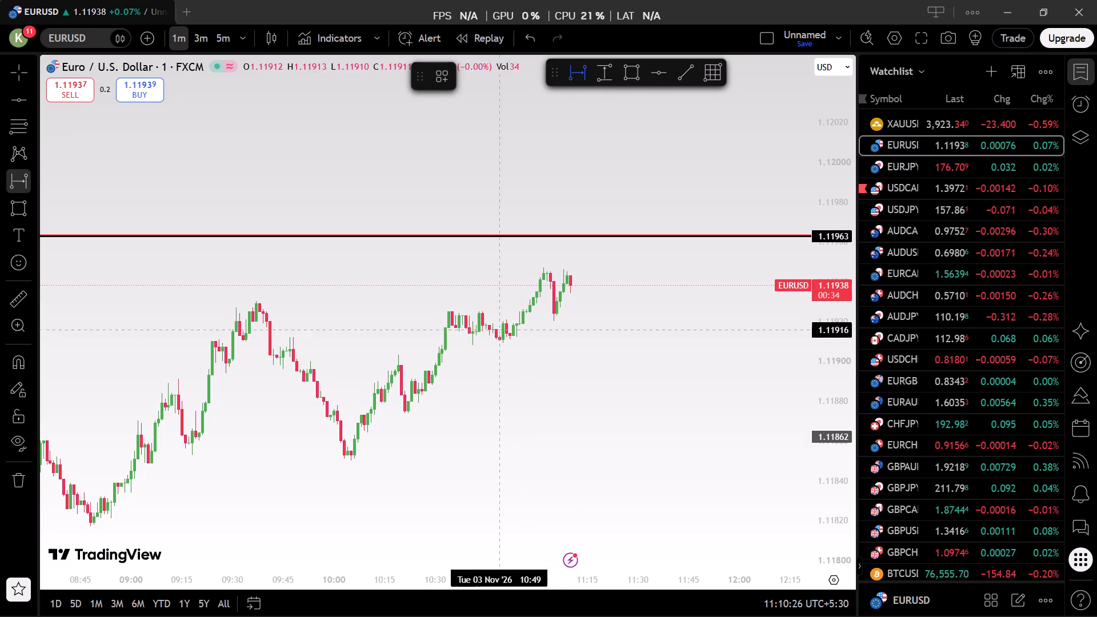
pyautogui.click(477, 342)
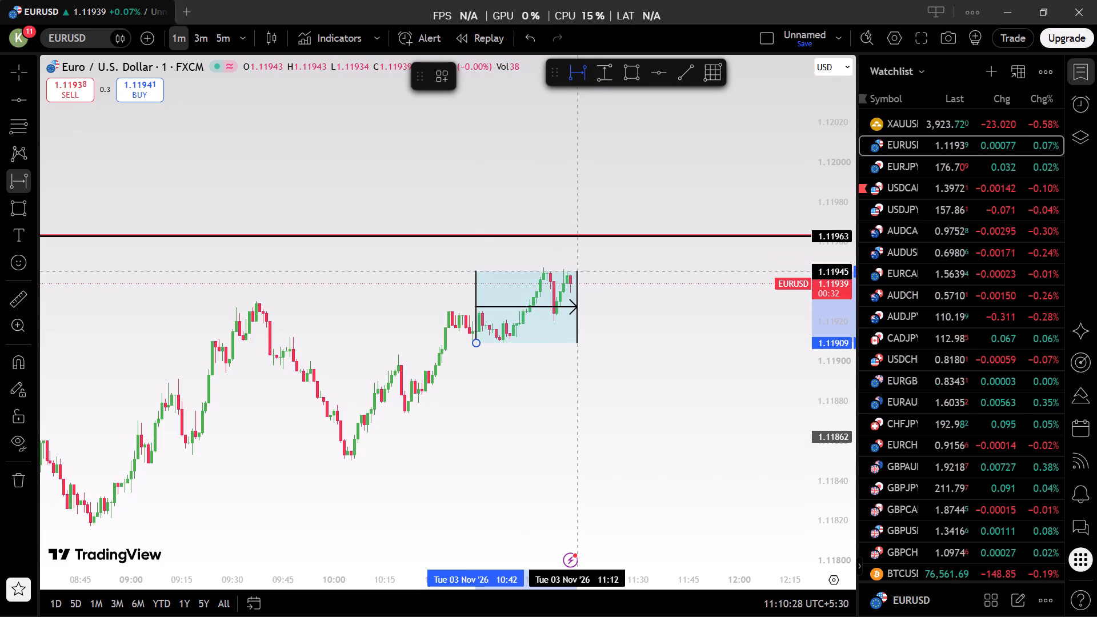
pyautogui.click(577, 268)
pyautogui.click(560, 304)
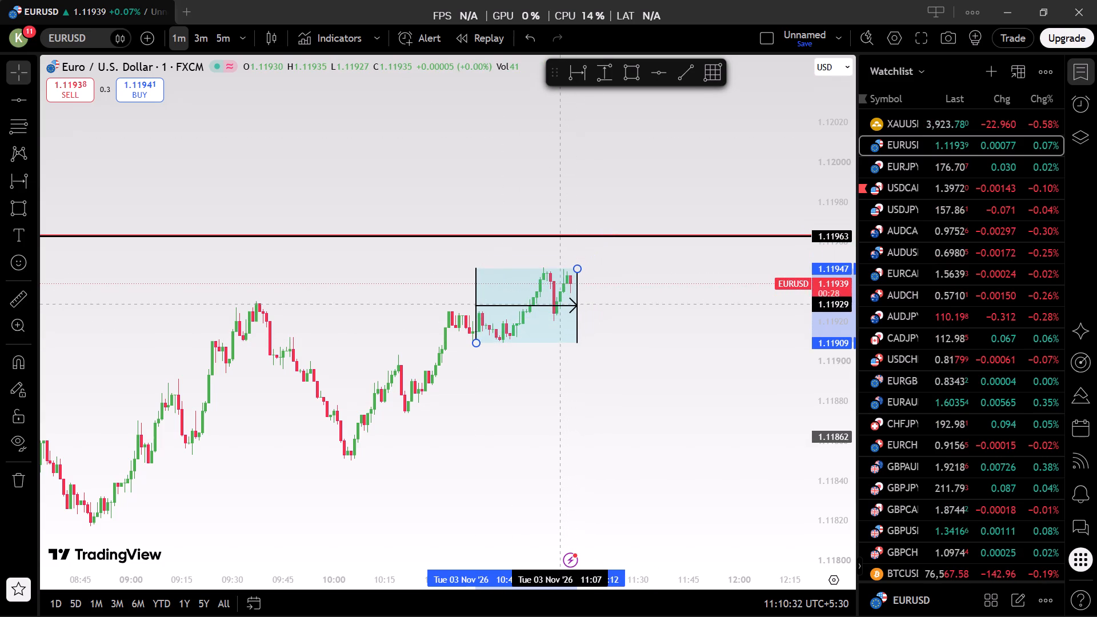
pyautogui.click(575, 270)
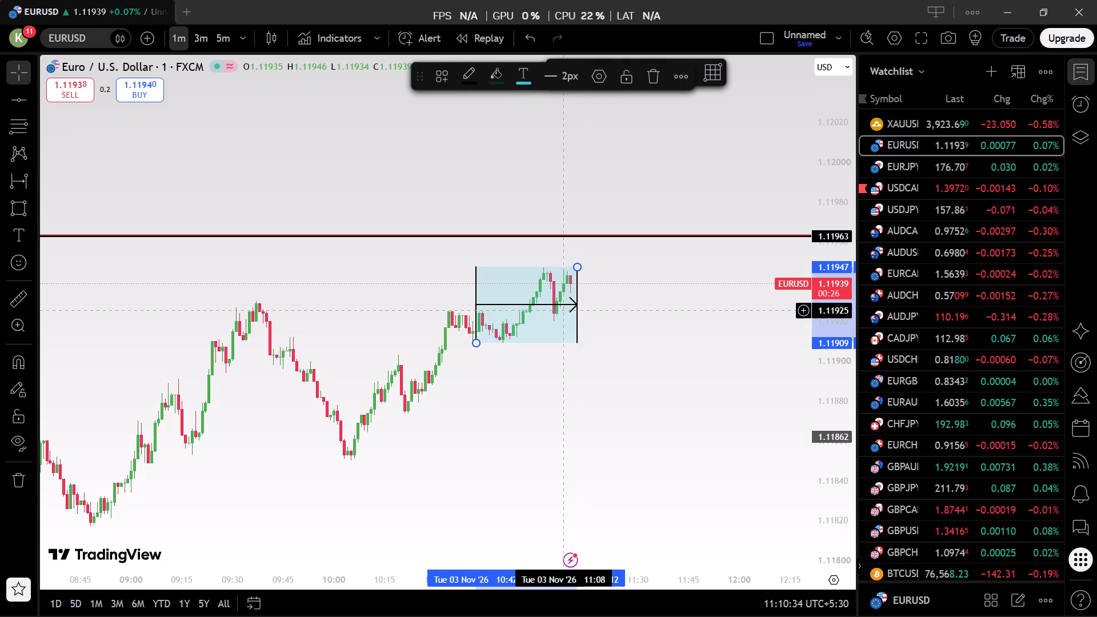
pyautogui.click(562, 310)
pyautogui.click(560, 311)
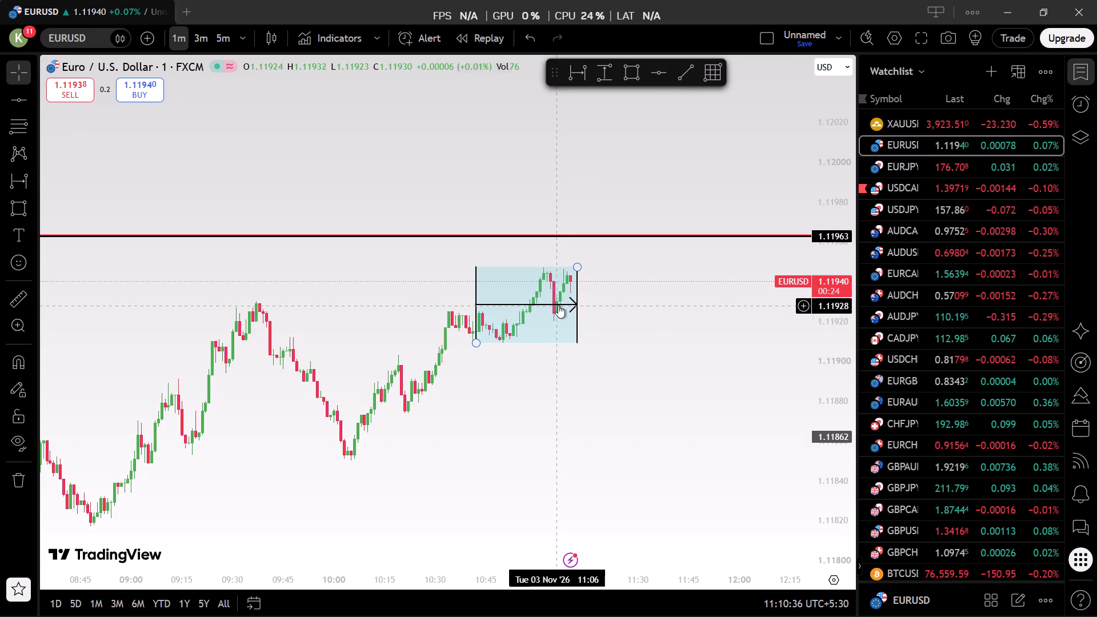
pyautogui.click(558, 305)
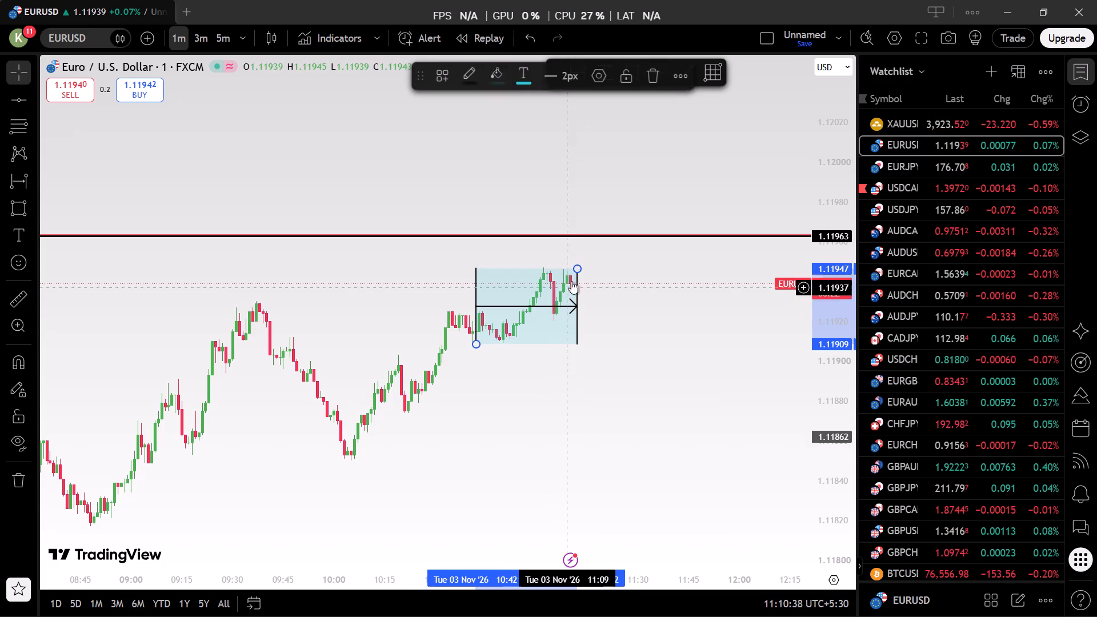
pyautogui.click(575, 270)
# Compare the date-range box with the black line at 1.11963, raising it until its top edge is at about 1.11962.
pyautogui.moveTo(560, 304); pyautogui.dragTo(596, 281)
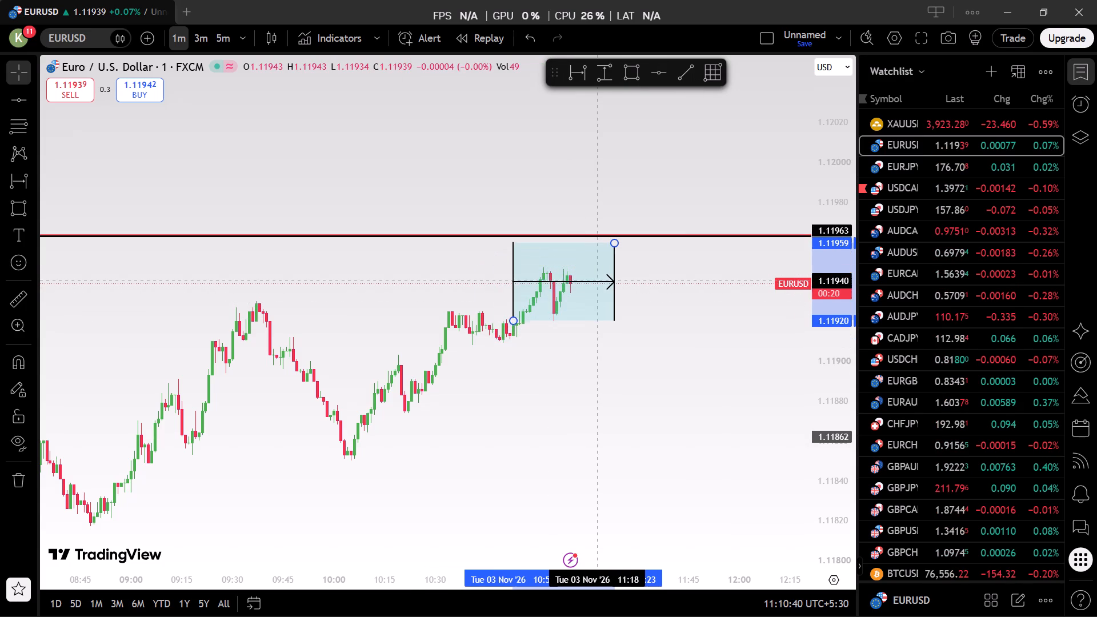
pyautogui.moveTo(596, 281); pyautogui.dragTo(599, 274)
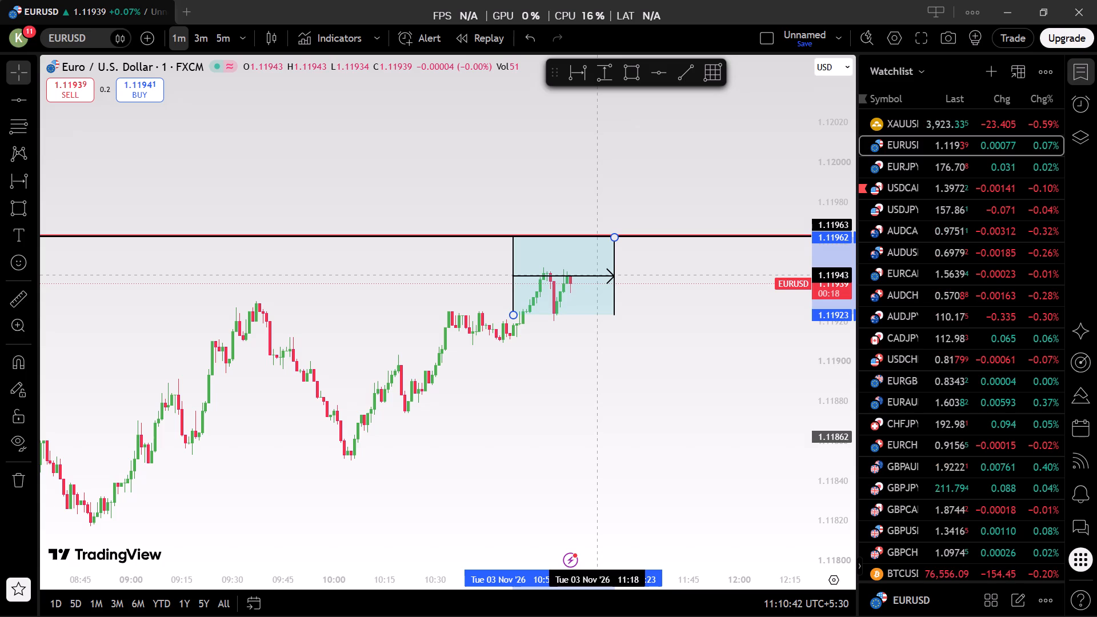
# Compare the date-range box with the dip around 10:05 to 10:25, placing it at about 1.11860 to 1.11899.
pyautogui.moveTo(599, 274); pyautogui.dragTo(457, 375)
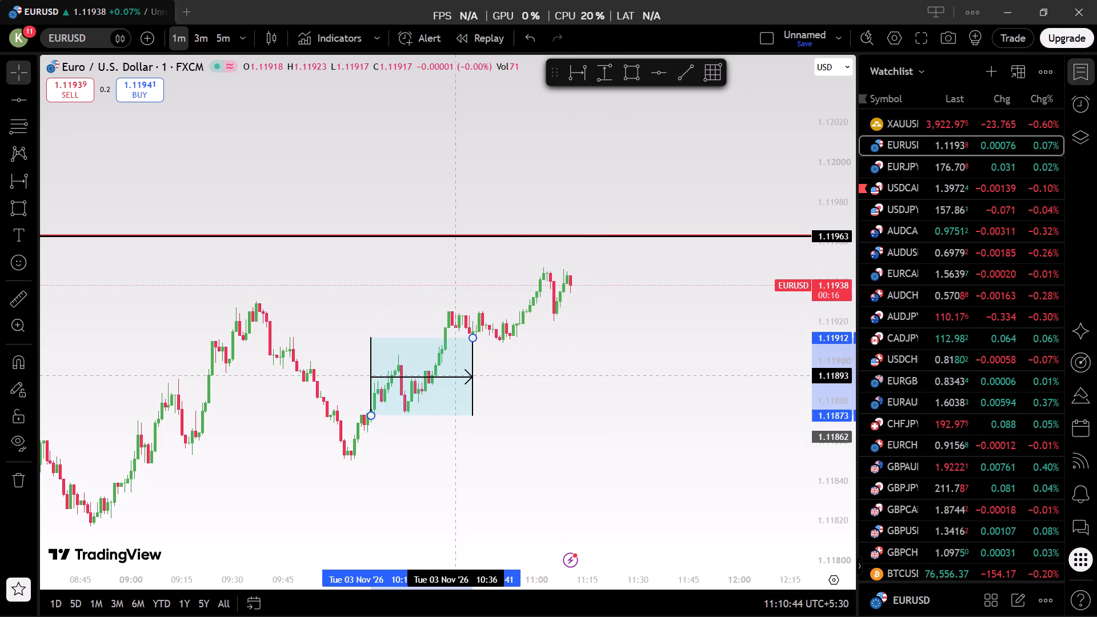
pyautogui.moveTo(457, 375); pyautogui.dragTo(403, 420)
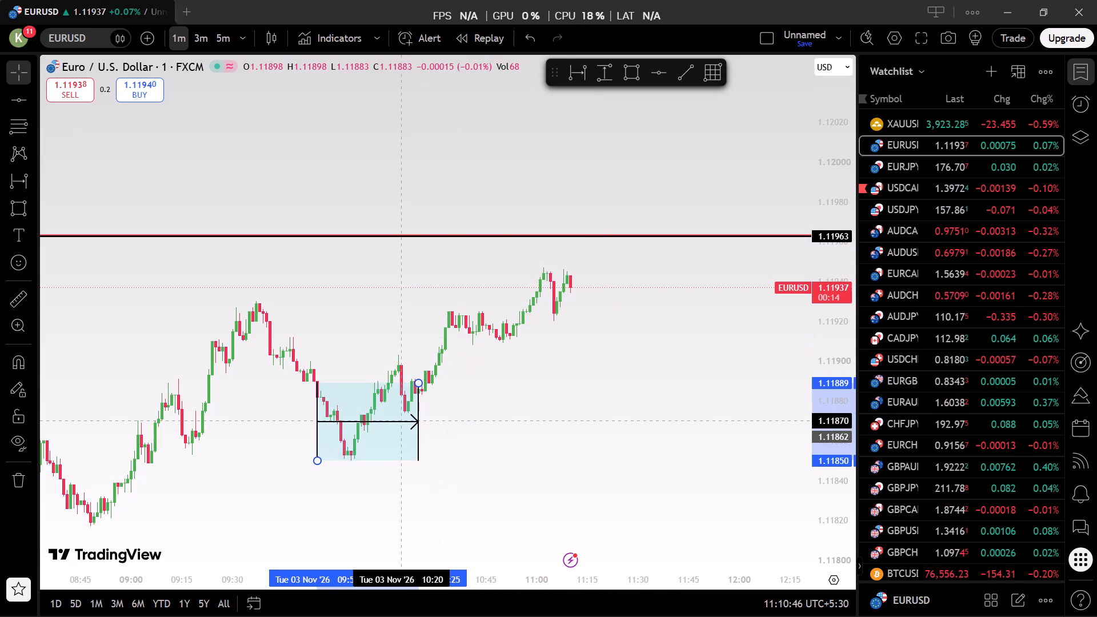
pyautogui.moveTo(403, 420); pyautogui.dragTo(403, 410)
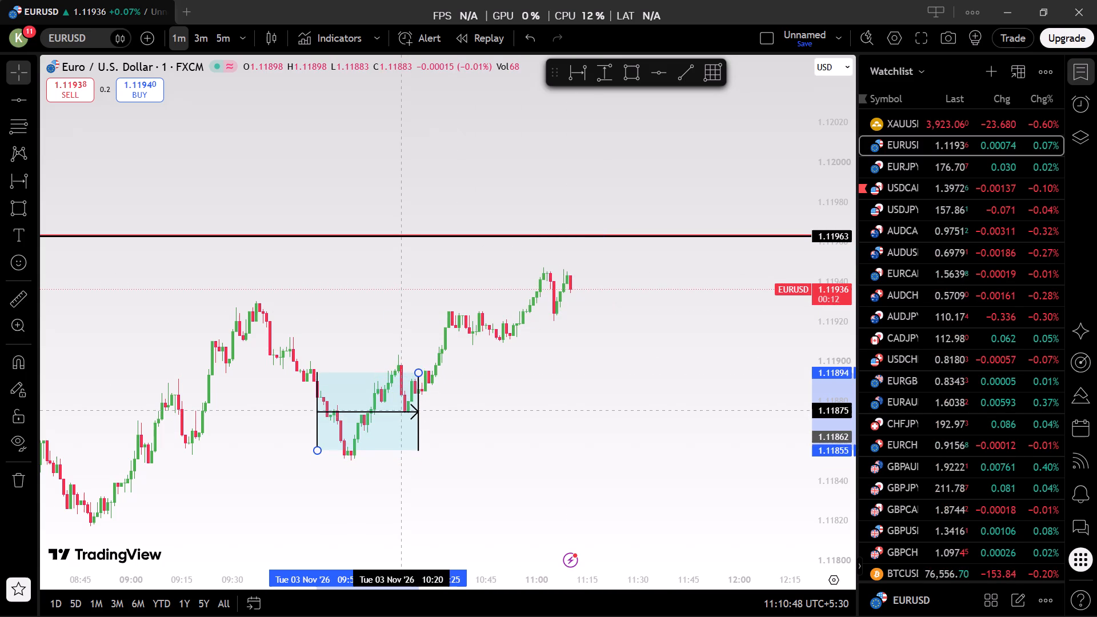
pyautogui.moveTo(403, 410); pyautogui.dragTo(403, 407)
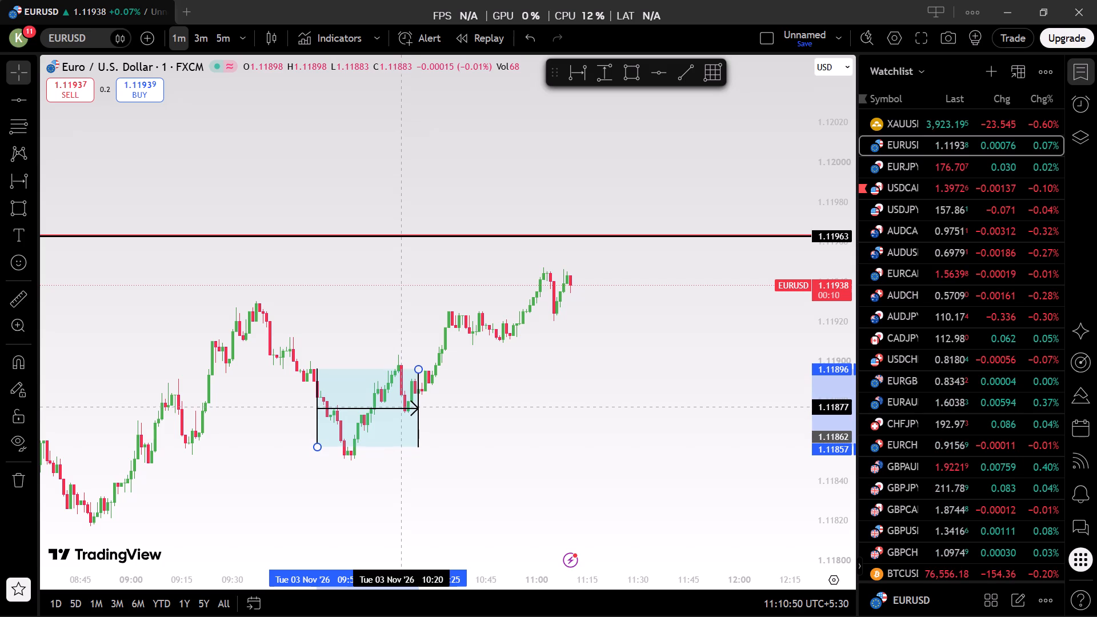
pyautogui.moveTo(403, 407); pyautogui.dragTo(402, 401)
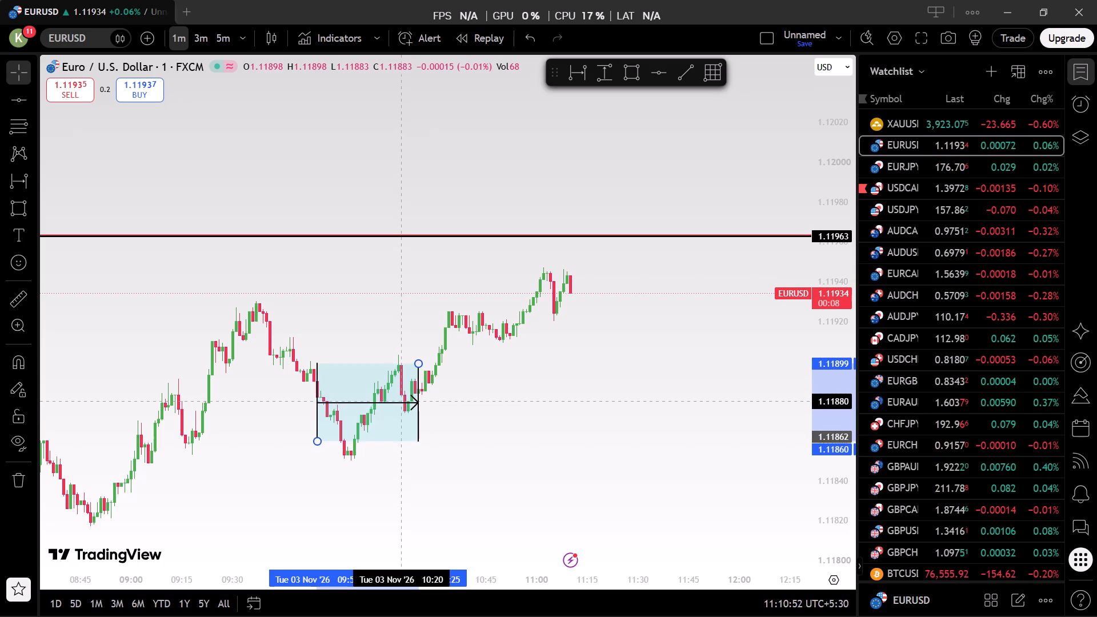
# Compare the date-range box with the swings between about 09:00 and 09:45, ending at about 1.11848 to 1.11887 over the 09:17 pullback.
pyautogui.moveTo(402, 401); pyautogui.dragTo(243, 410)
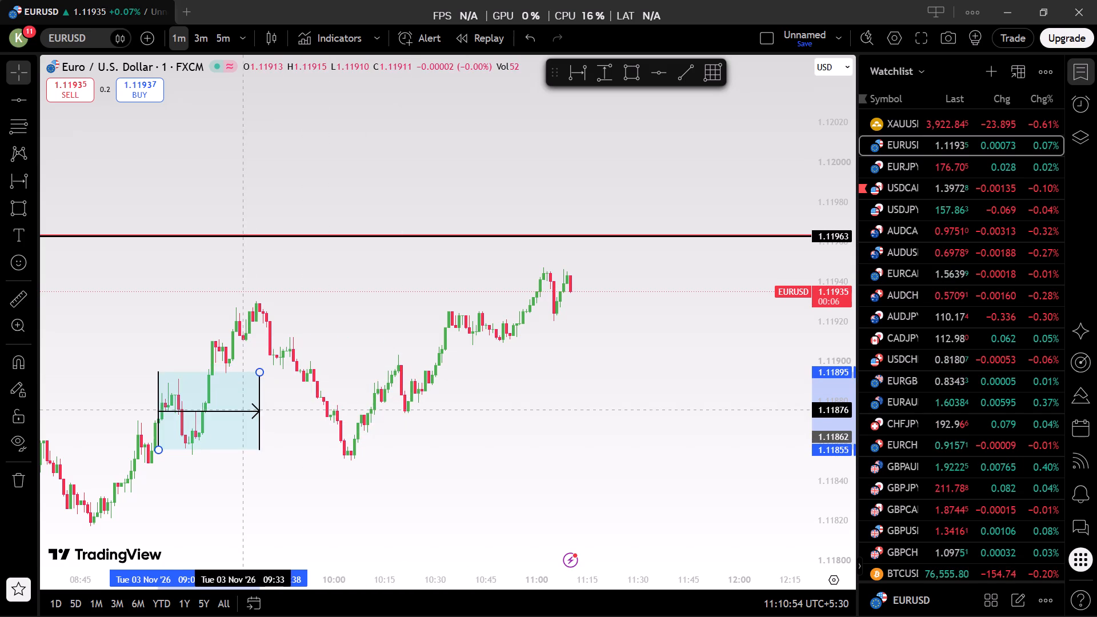
pyautogui.moveTo(243, 410); pyautogui.dragTo(279, 338)
pyautogui.moveTo(263, 420); pyautogui.dragTo(433, 315)
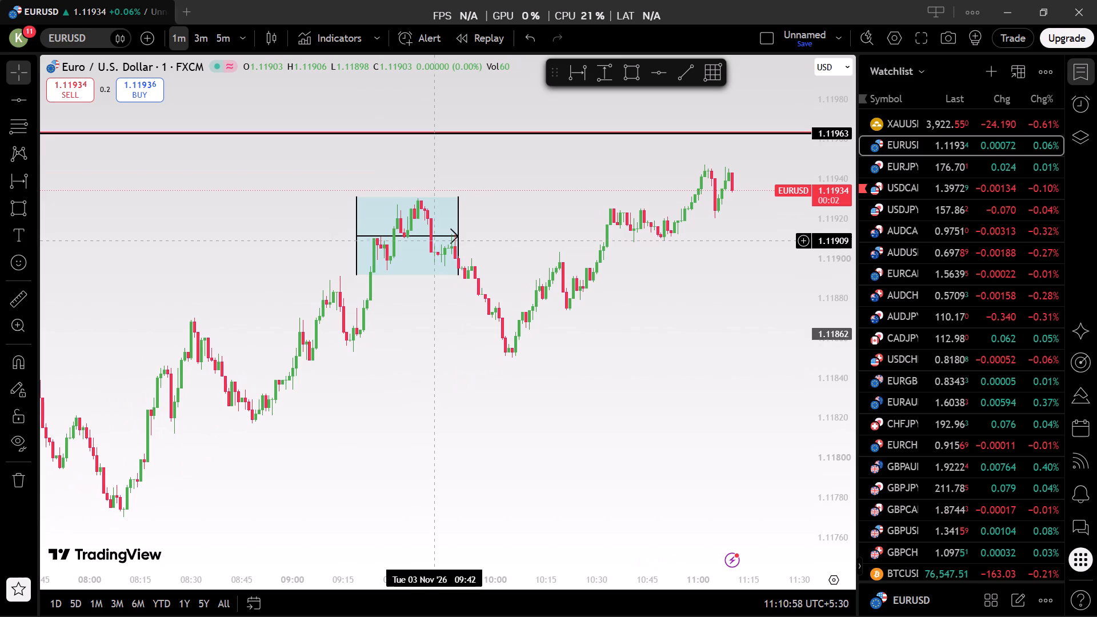
pyautogui.moveTo(436, 238); pyautogui.dragTo(339, 368)
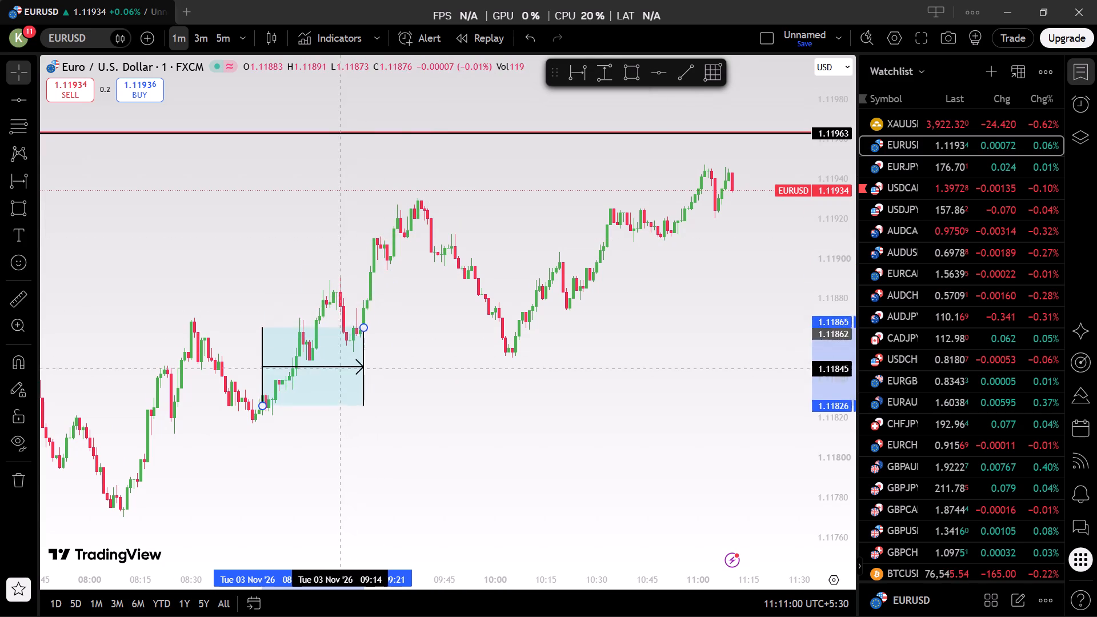
pyautogui.moveTo(339, 368); pyautogui.dragTo(350, 325)
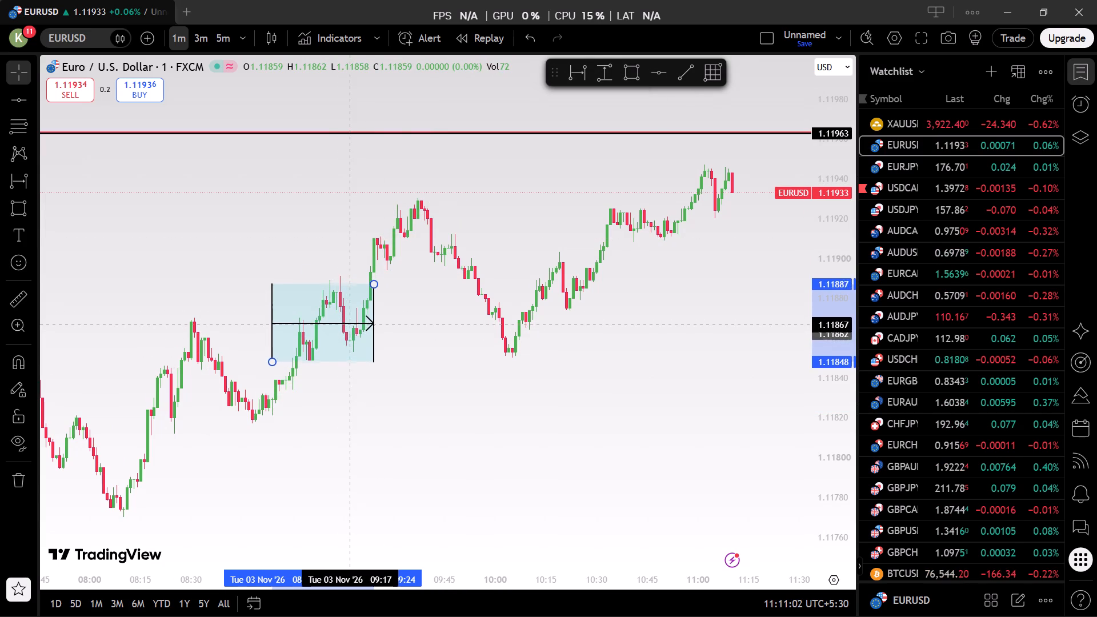
# Step the date-range box along the rise from 10:20 to the latest candles, until its top edge meets the black line at 1.11963.
pyautogui.moveTo(350, 325); pyautogui.dragTo(563, 317)
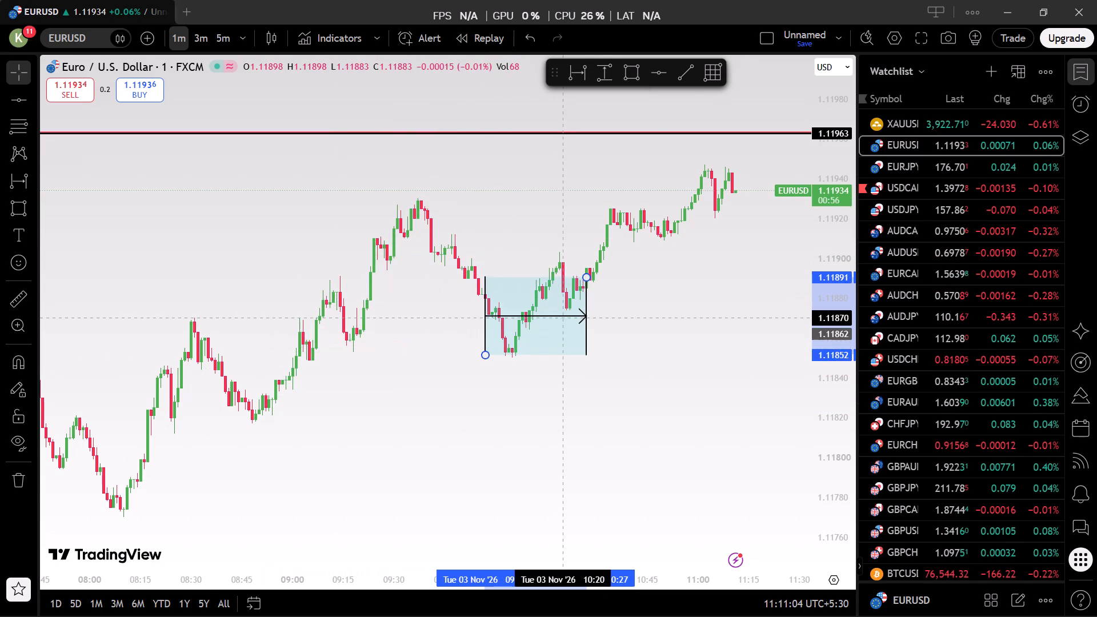
pyautogui.moveTo(563, 317); pyautogui.dragTo(578, 295)
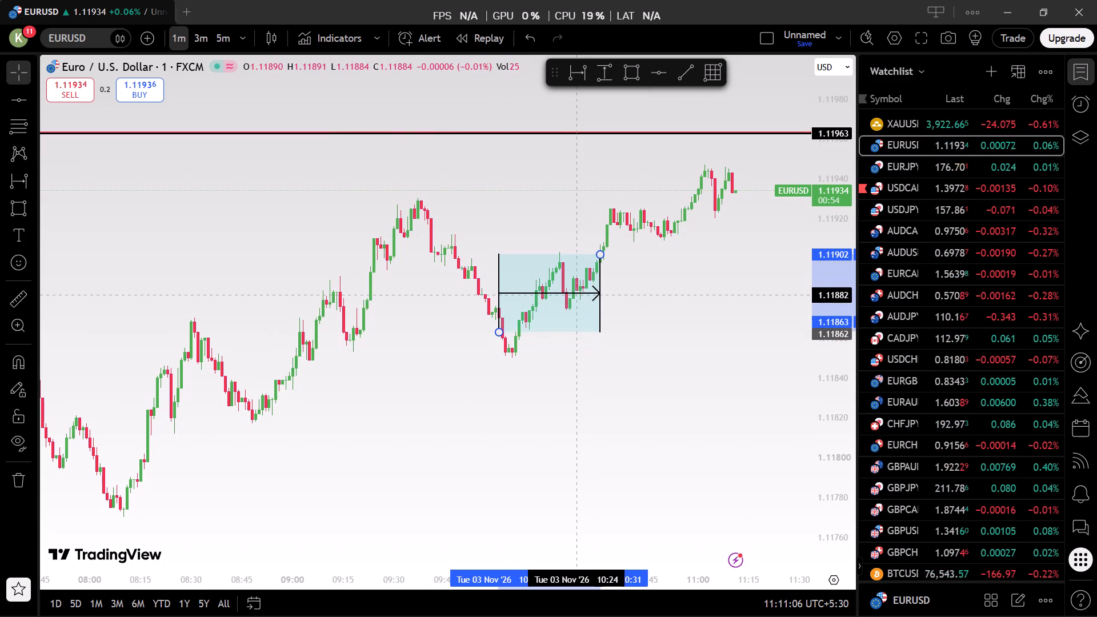
pyautogui.moveTo(578, 295); pyautogui.dragTo(605, 276)
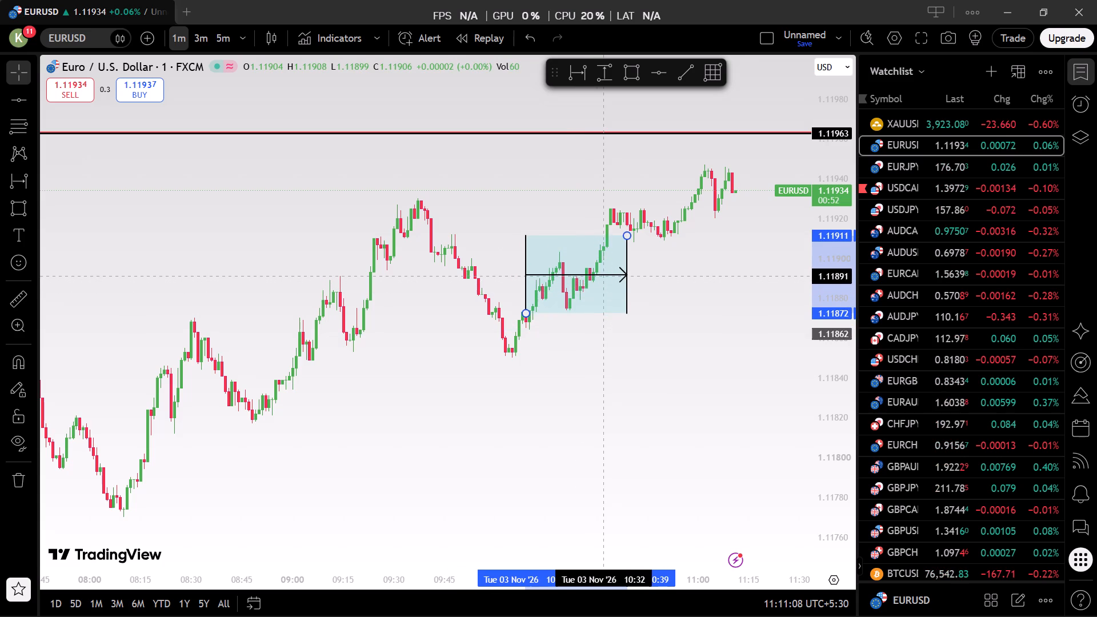
pyautogui.moveTo(605, 276); pyautogui.dragTo(719, 192)
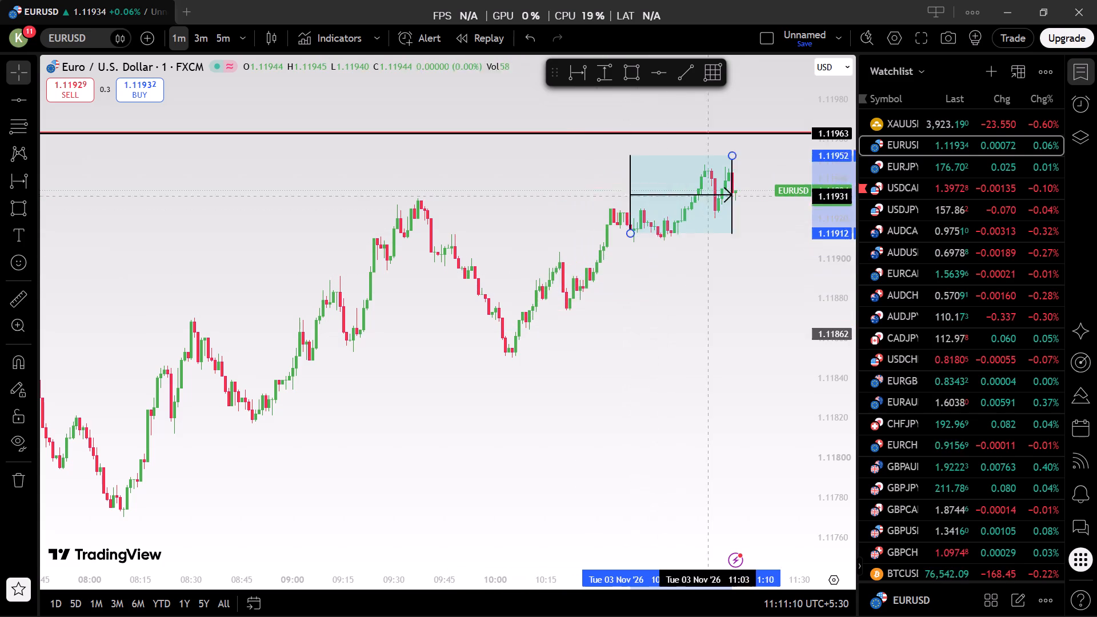
pyautogui.moveTo(719, 192); pyautogui.dragTo(748, 174)
pyautogui.moveTo(744, 237); pyautogui.dragTo(659, 303)
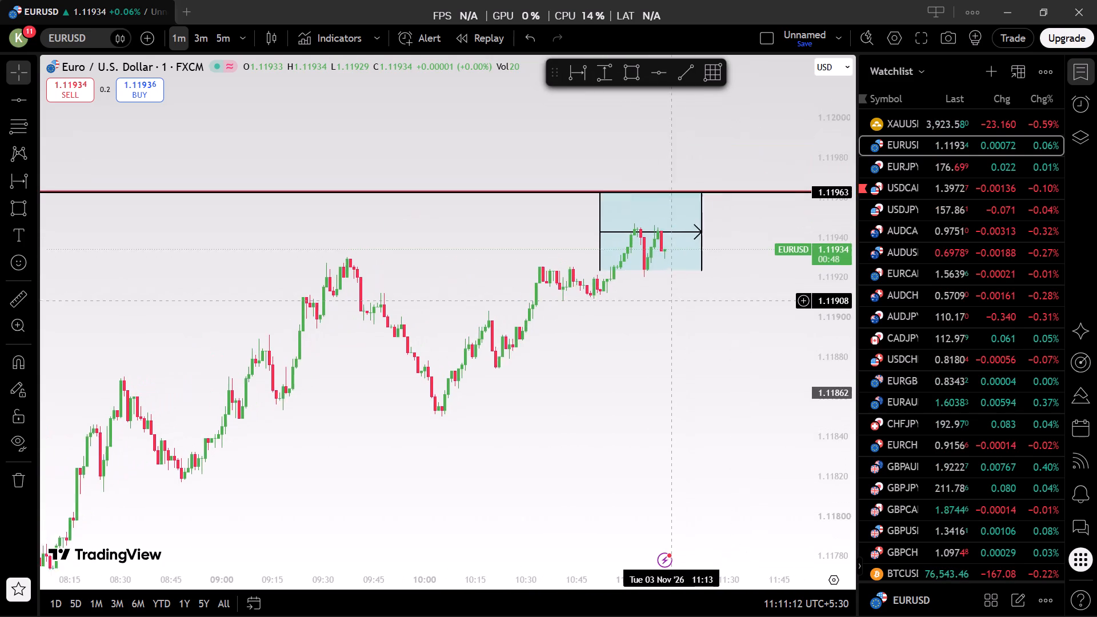
pyautogui.moveTo(659, 303); pyautogui.dragTo(626, 307)
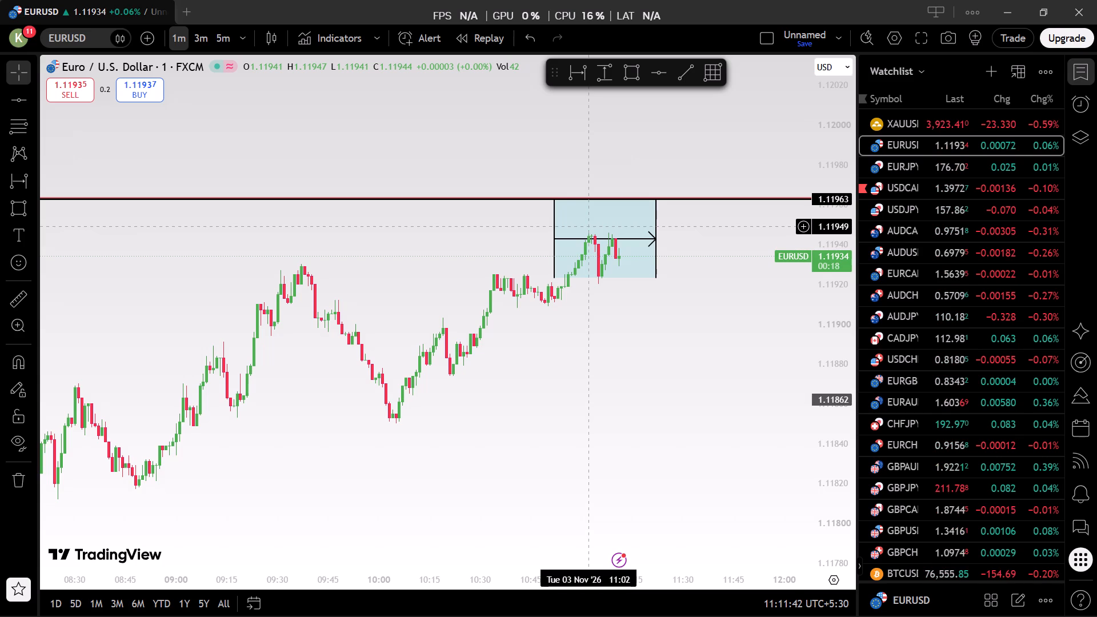
pyautogui.click(669, 153)
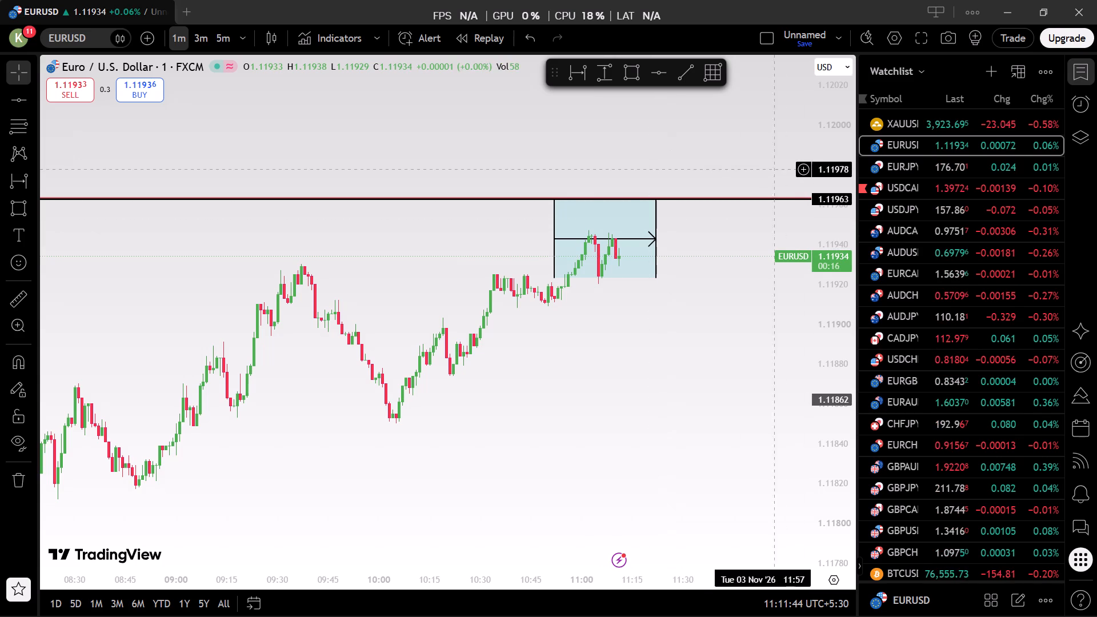
# Switch the EURUSD chart to the 5-minute timeframe and focus on the latest candles.
pyautogui.click(224, 47)
pyautogui.scroll(3, 646, 207)
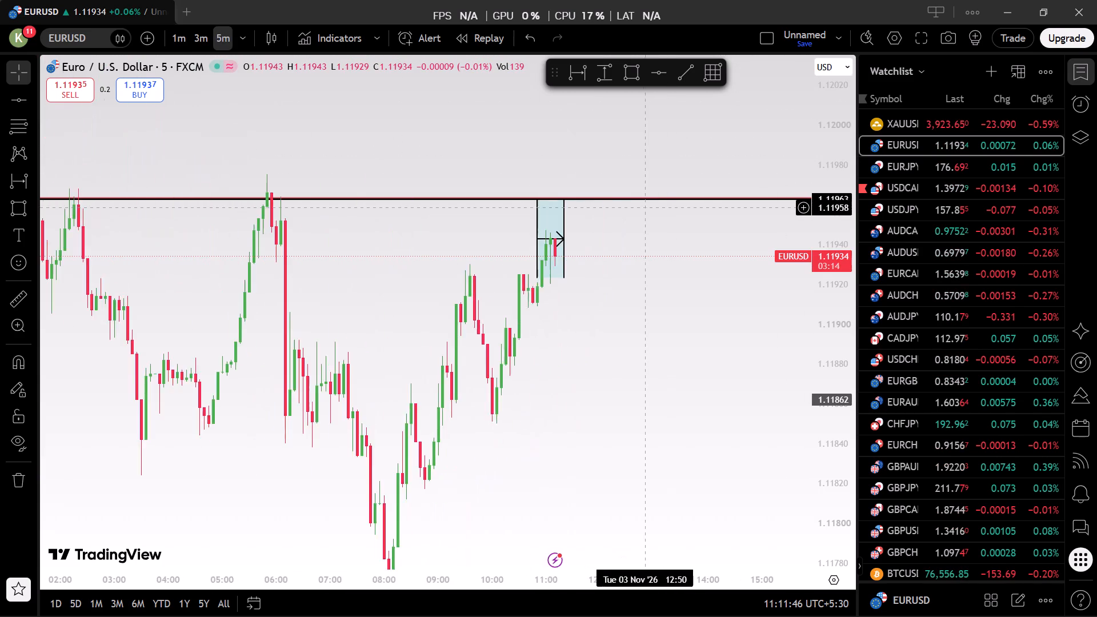
pyautogui.scroll(3, 567, 208)
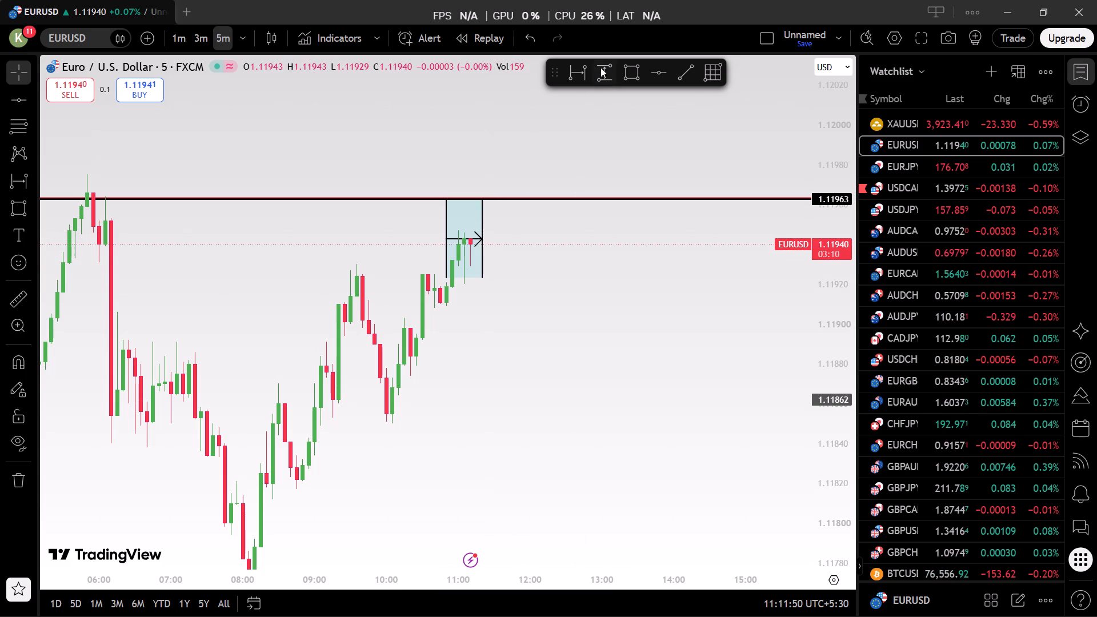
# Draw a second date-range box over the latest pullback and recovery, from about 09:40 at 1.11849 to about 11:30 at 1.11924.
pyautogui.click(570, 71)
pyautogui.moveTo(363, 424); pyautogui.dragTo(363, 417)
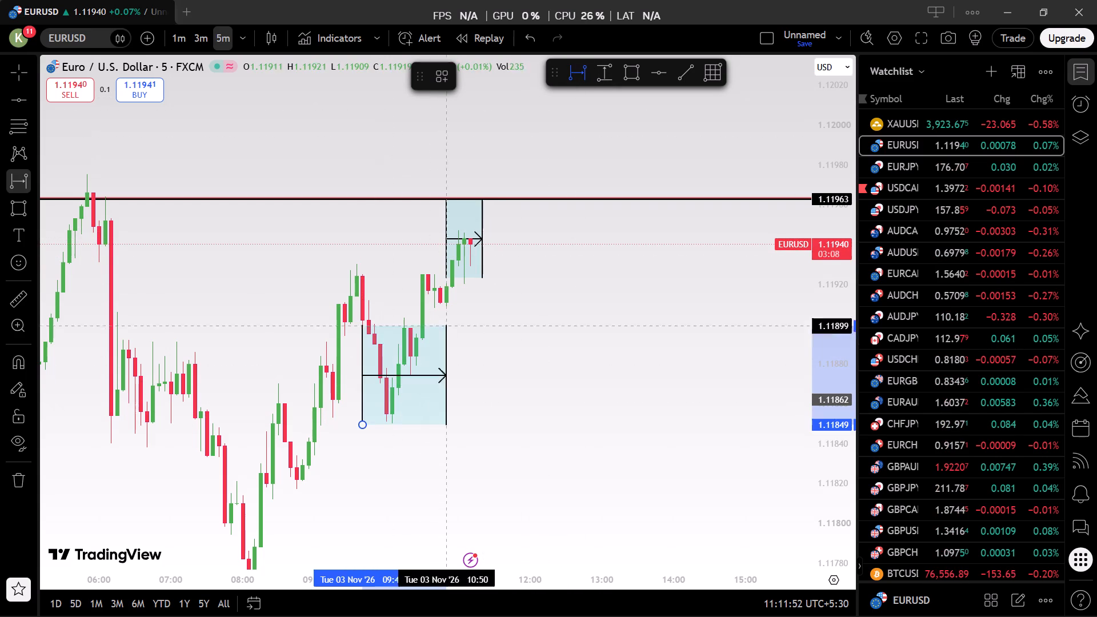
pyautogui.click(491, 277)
# Compare the larger date-range box with the latest candles and the 1.11963 line, raising it to about 1.11909 to 1.11983.
pyautogui.moveTo(469, 355); pyautogui.dragTo(489, 320)
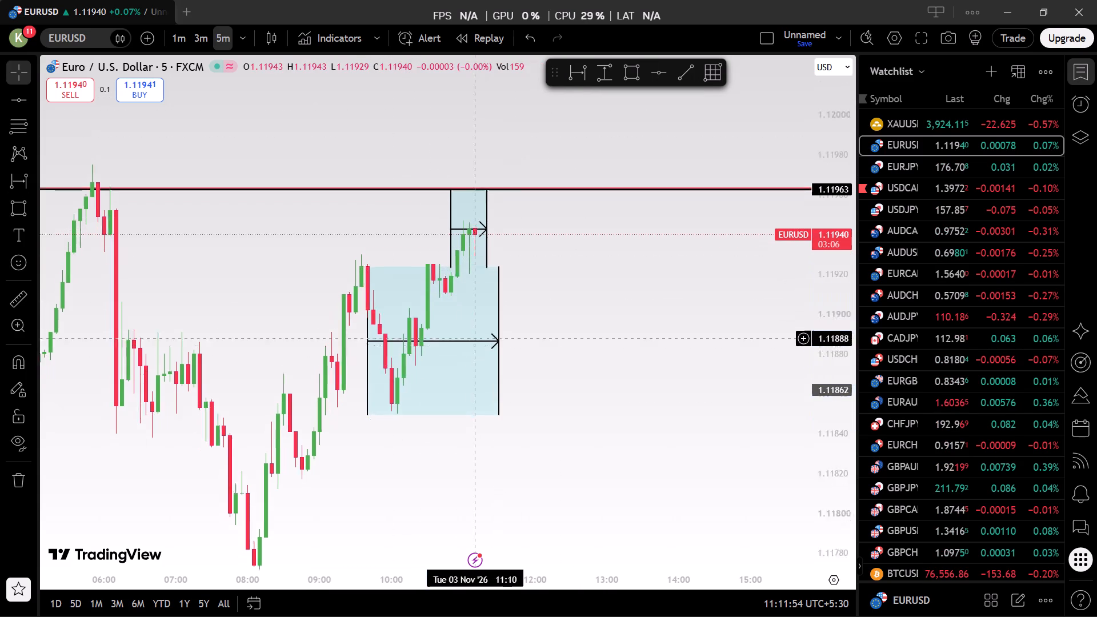
pyautogui.moveTo(489, 320); pyautogui.dragTo(477, 311)
pyautogui.moveTo(477, 311); pyautogui.dragTo(526, 189)
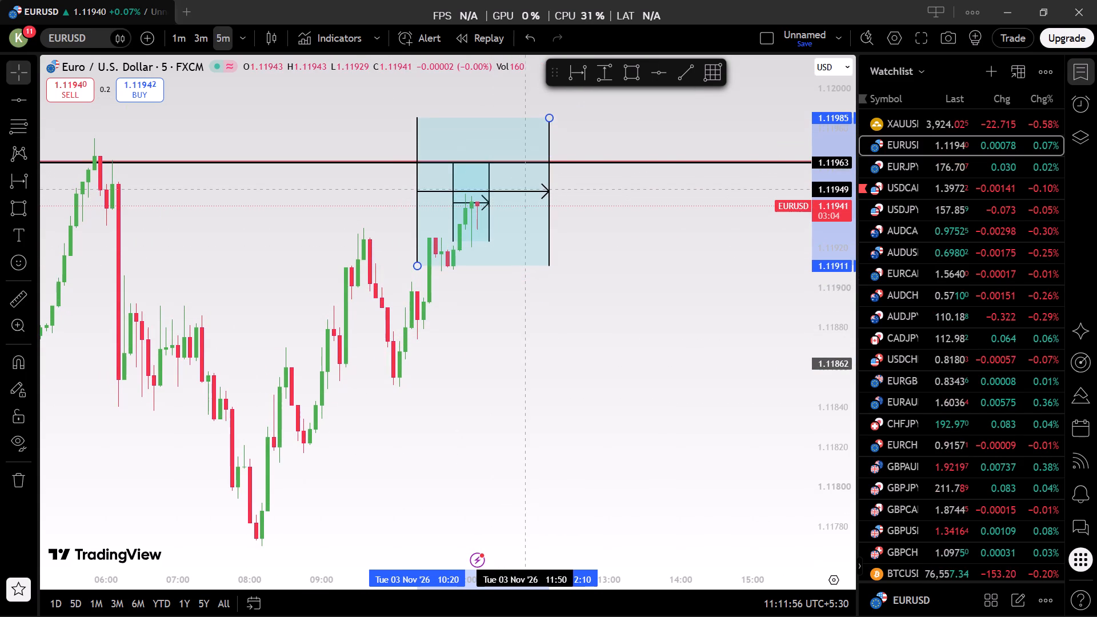
pyautogui.moveTo(526, 189); pyautogui.dragTo(542, 195)
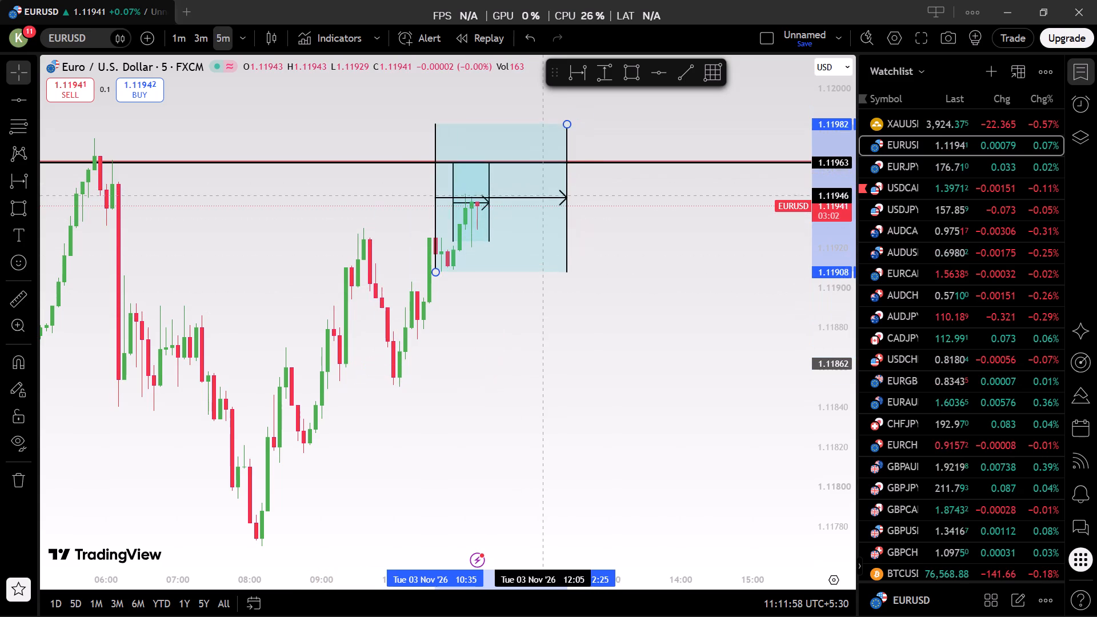
pyautogui.moveTo(542, 195); pyautogui.dragTo(534, 193)
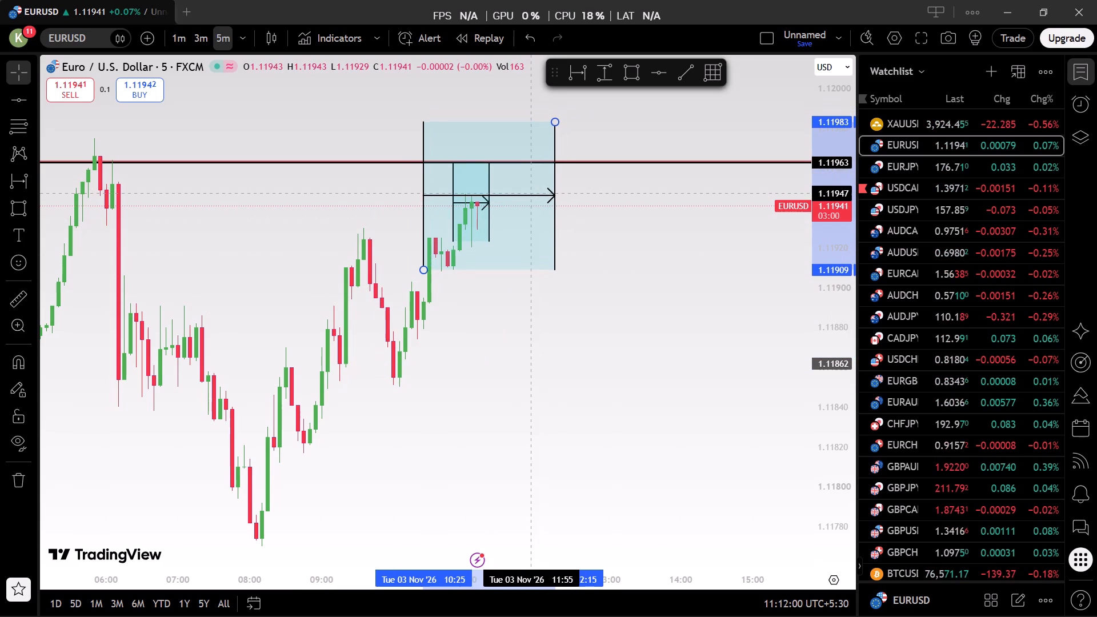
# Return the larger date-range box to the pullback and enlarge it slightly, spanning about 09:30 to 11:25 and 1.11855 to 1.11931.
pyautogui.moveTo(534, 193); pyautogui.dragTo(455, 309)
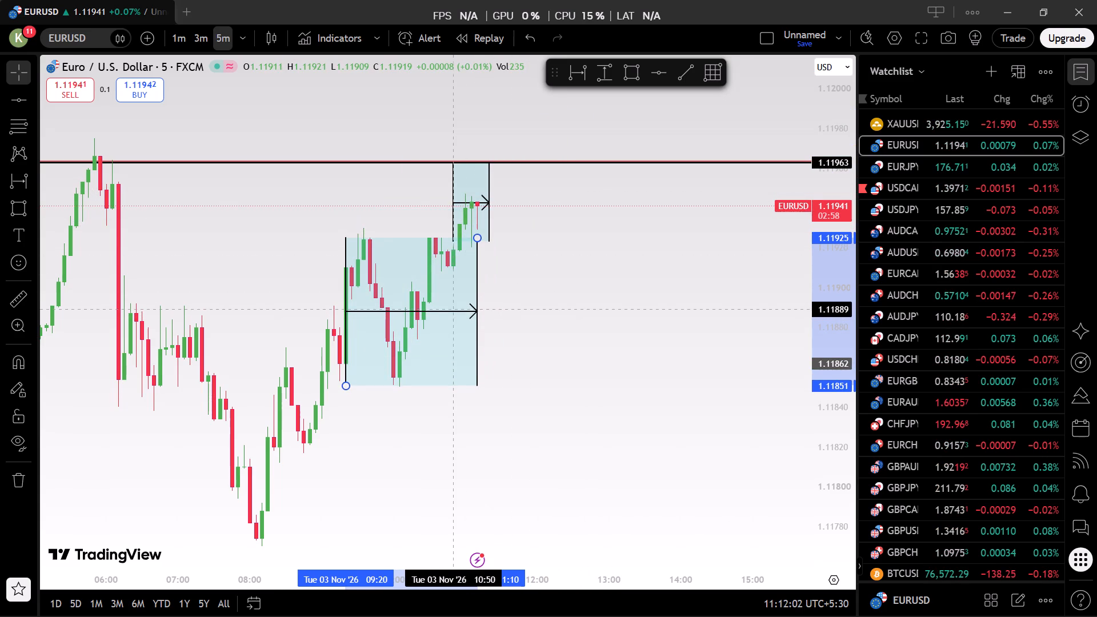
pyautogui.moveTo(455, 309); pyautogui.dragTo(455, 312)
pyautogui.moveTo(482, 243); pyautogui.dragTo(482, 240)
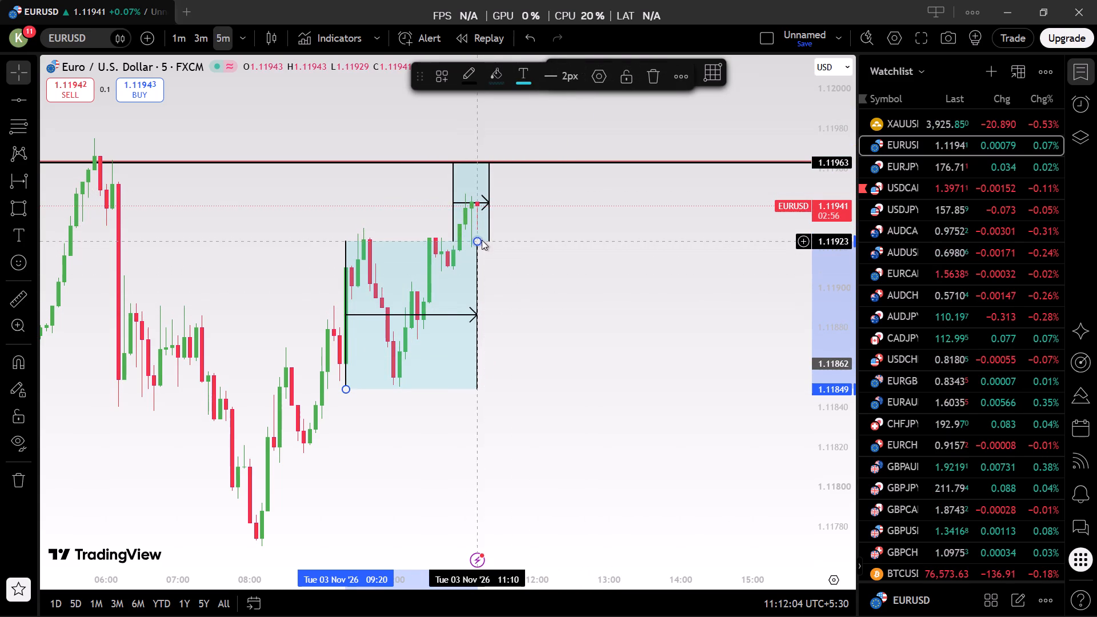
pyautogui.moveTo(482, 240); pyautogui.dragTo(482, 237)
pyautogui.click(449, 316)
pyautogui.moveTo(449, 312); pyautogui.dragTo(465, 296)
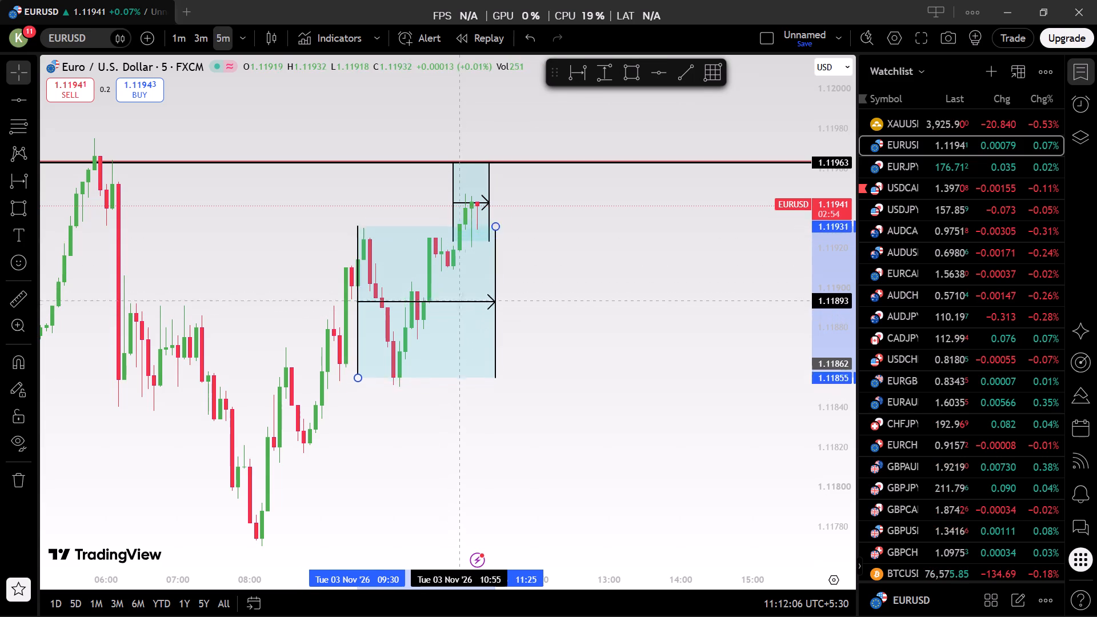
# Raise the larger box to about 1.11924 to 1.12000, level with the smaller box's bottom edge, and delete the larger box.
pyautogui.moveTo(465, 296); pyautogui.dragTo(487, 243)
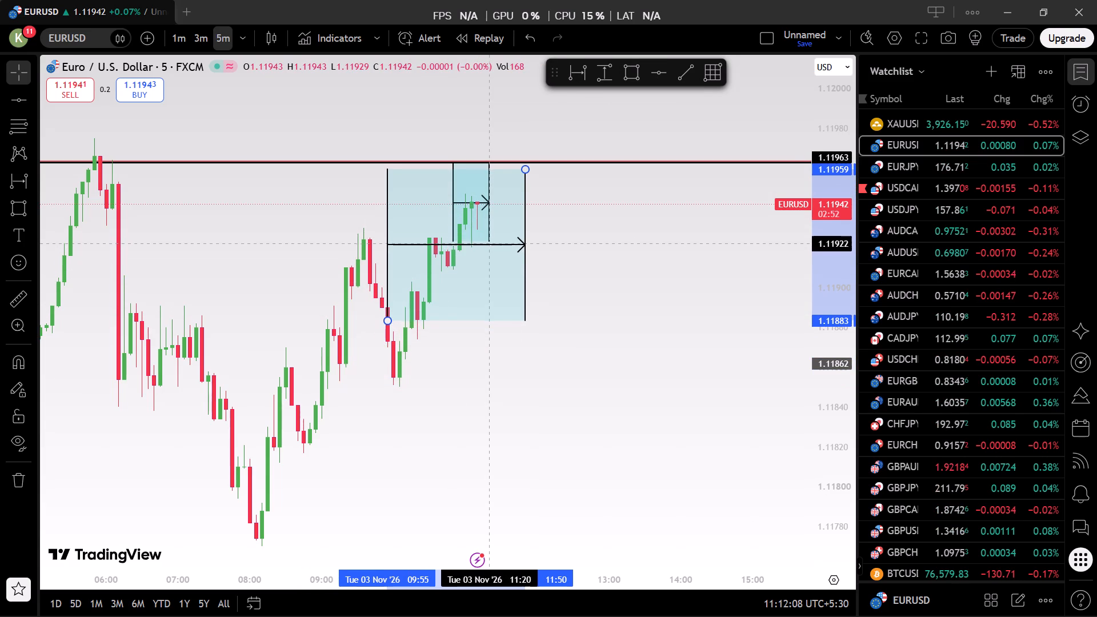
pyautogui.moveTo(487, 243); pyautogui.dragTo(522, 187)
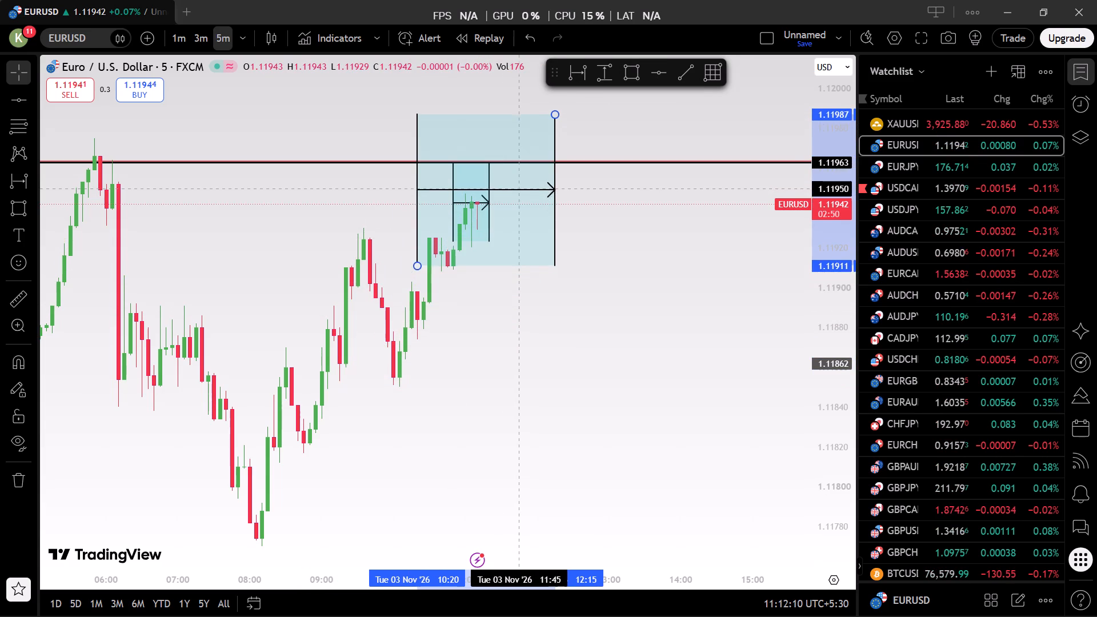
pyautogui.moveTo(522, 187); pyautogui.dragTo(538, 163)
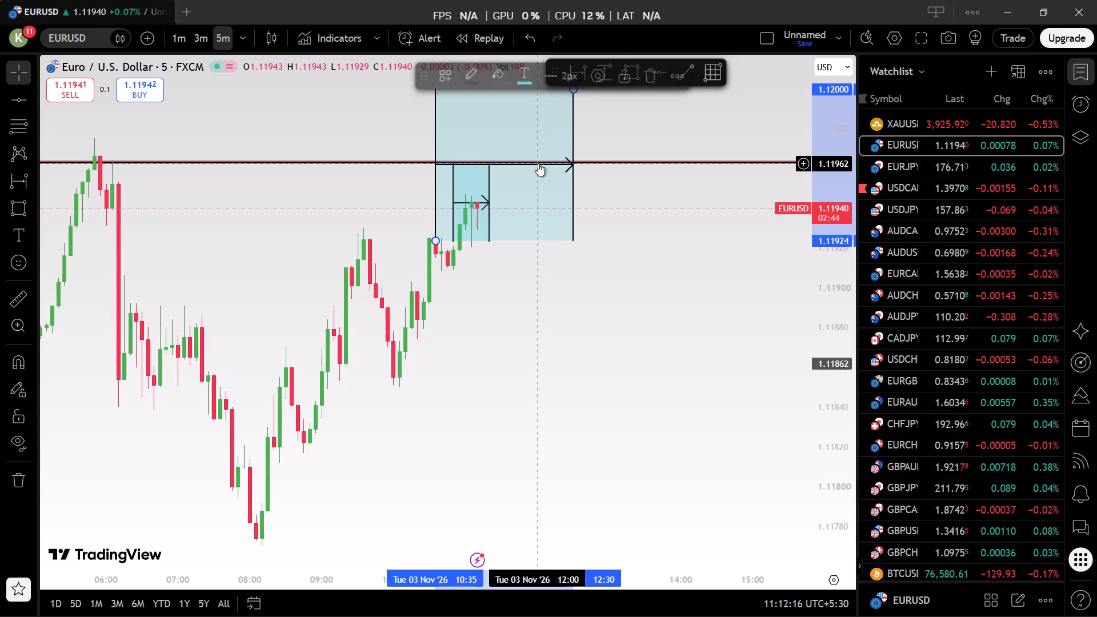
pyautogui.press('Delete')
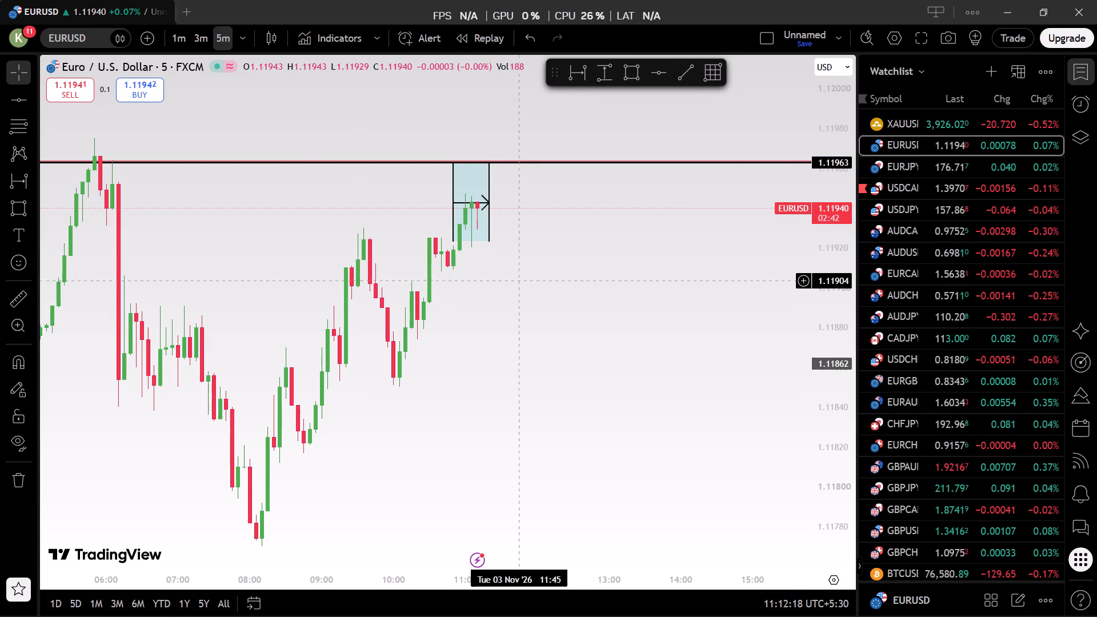
# Delete the remaining small date-range box below the black line at 1.11963.
pyautogui.click(491, 204)
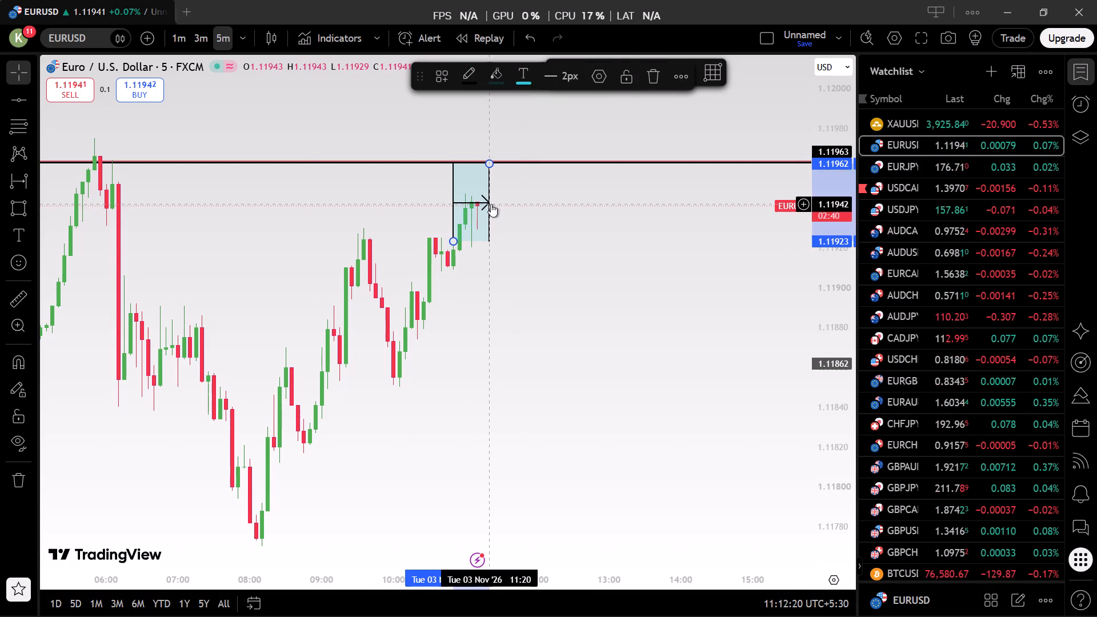
pyautogui.press('Delete')
# Draw a date-range box over the whole rise, from 08:05 at about 1.11817 to 10:50 at about 1.11931.
pyautogui.click(570, 81)
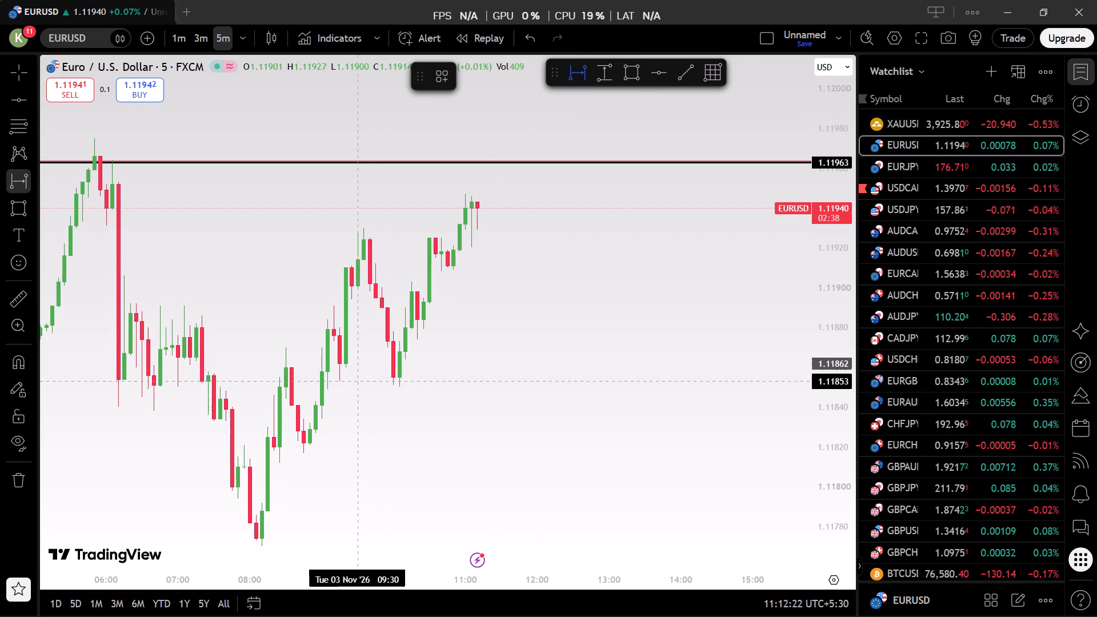
pyautogui.click(254, 453)
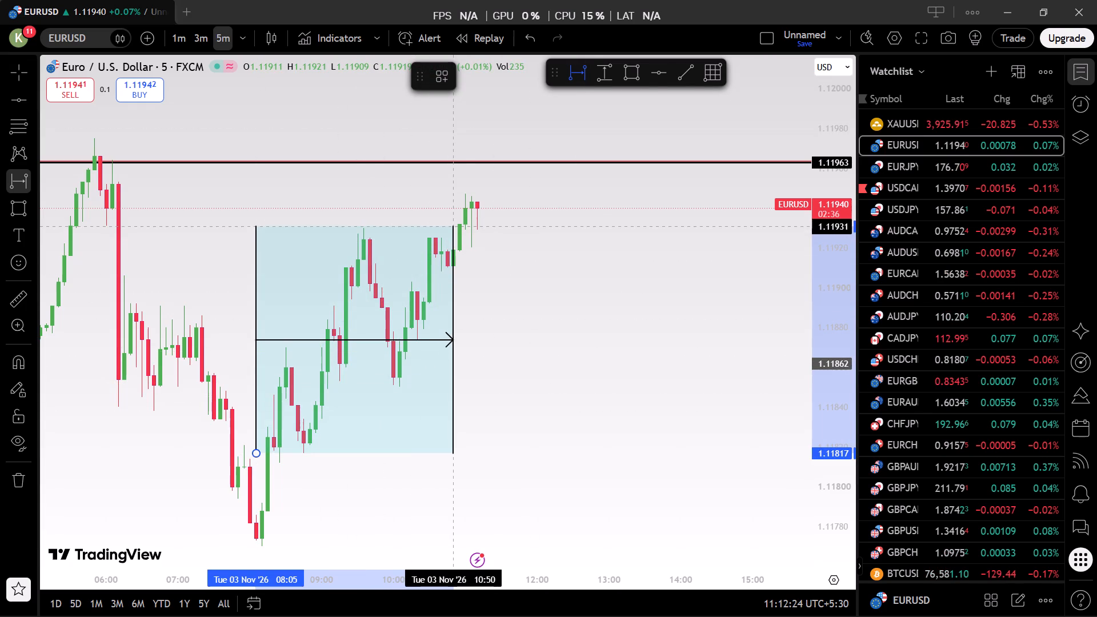
pyautogui.click(453, 226)
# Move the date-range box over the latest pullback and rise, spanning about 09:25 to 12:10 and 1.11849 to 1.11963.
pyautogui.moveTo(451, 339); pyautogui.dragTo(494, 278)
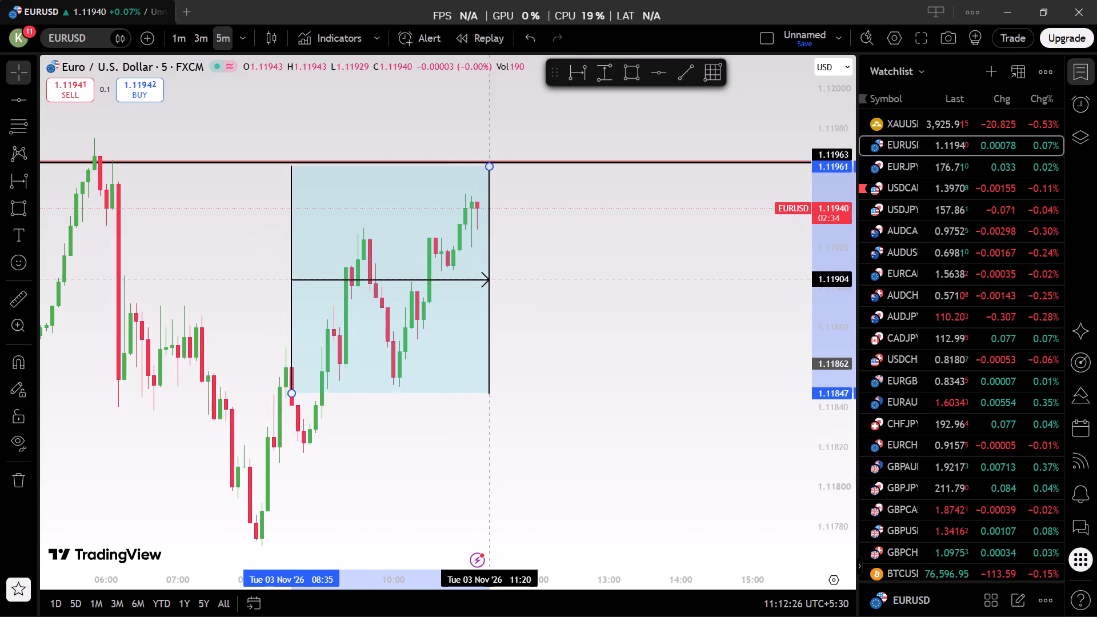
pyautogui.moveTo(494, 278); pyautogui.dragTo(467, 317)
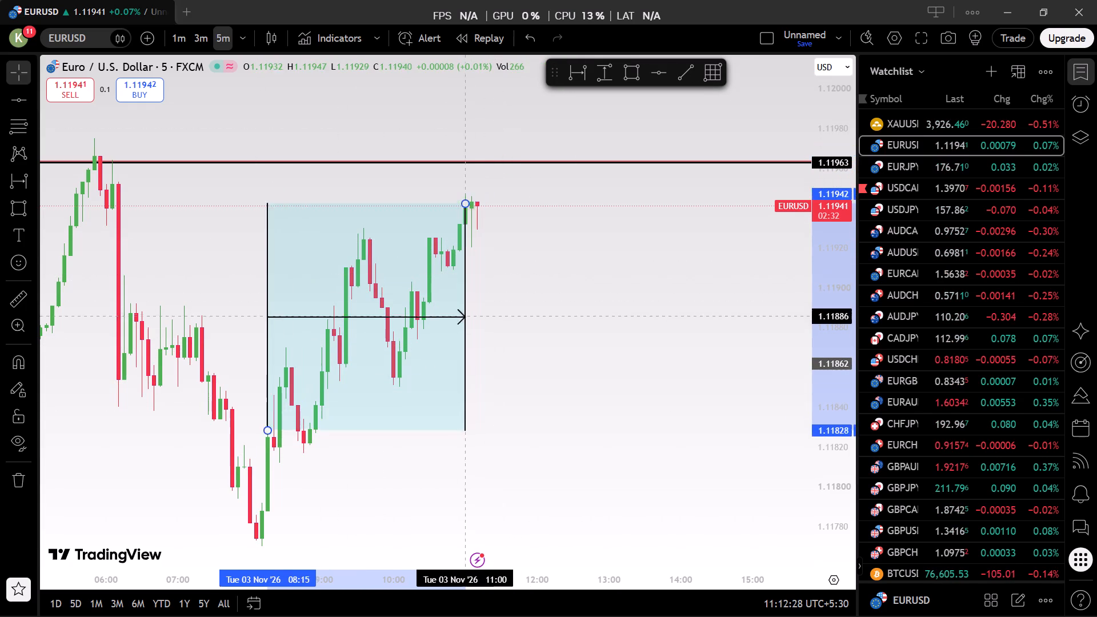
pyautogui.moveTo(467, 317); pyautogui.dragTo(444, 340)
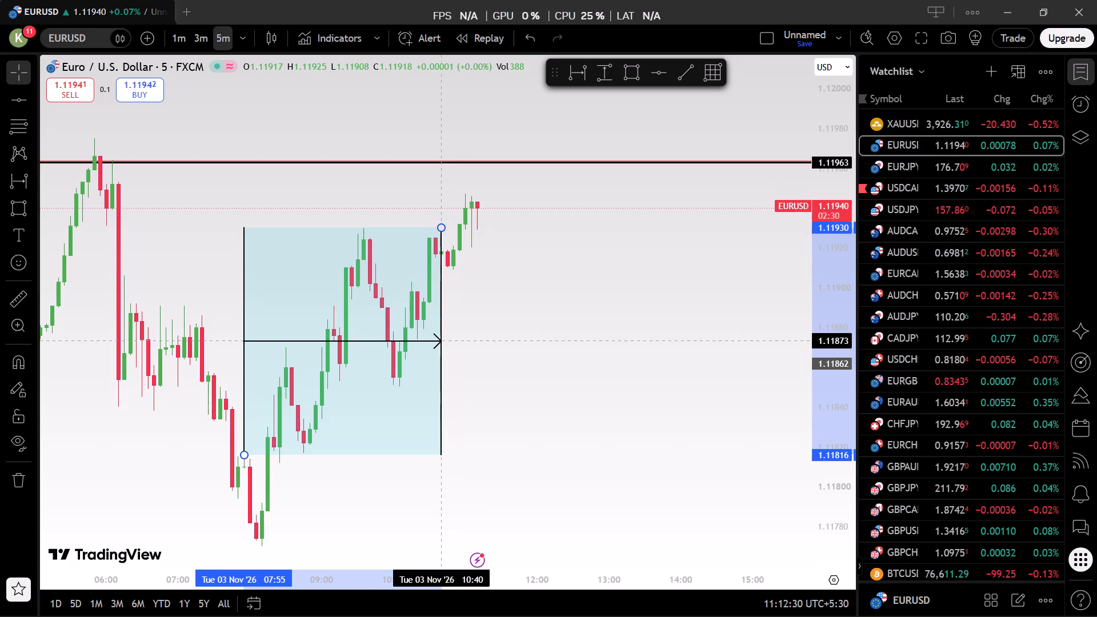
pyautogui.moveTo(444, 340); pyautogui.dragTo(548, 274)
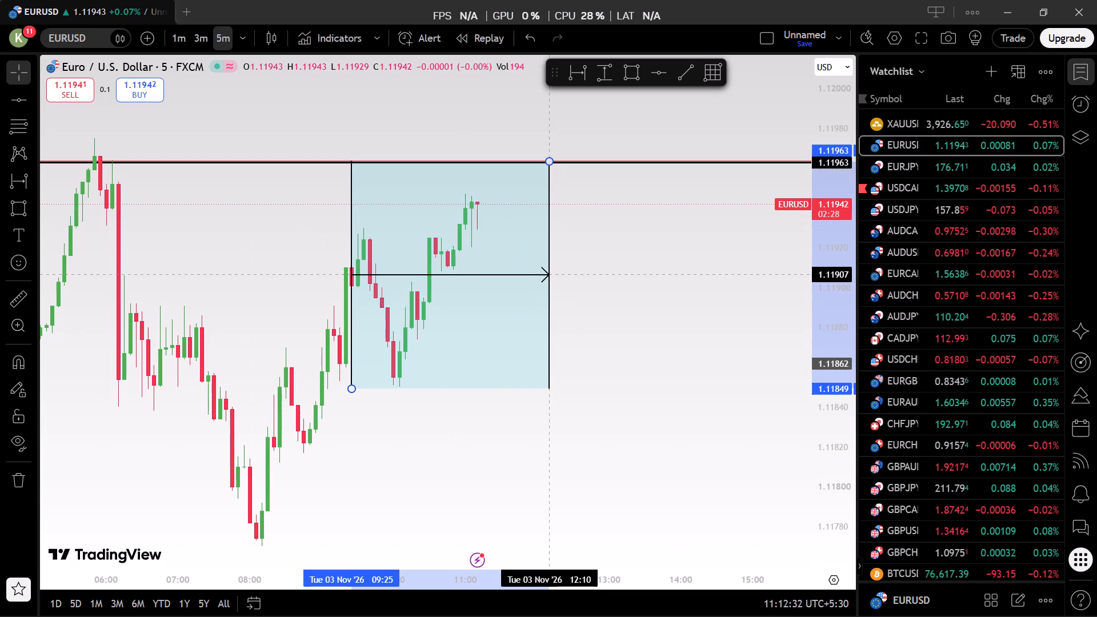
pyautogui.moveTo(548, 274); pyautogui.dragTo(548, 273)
# Nudge the black horizontal line to 1.11964.
pyautogui.moveTo(634, 159); pyautogui.dragTo(635, 158)
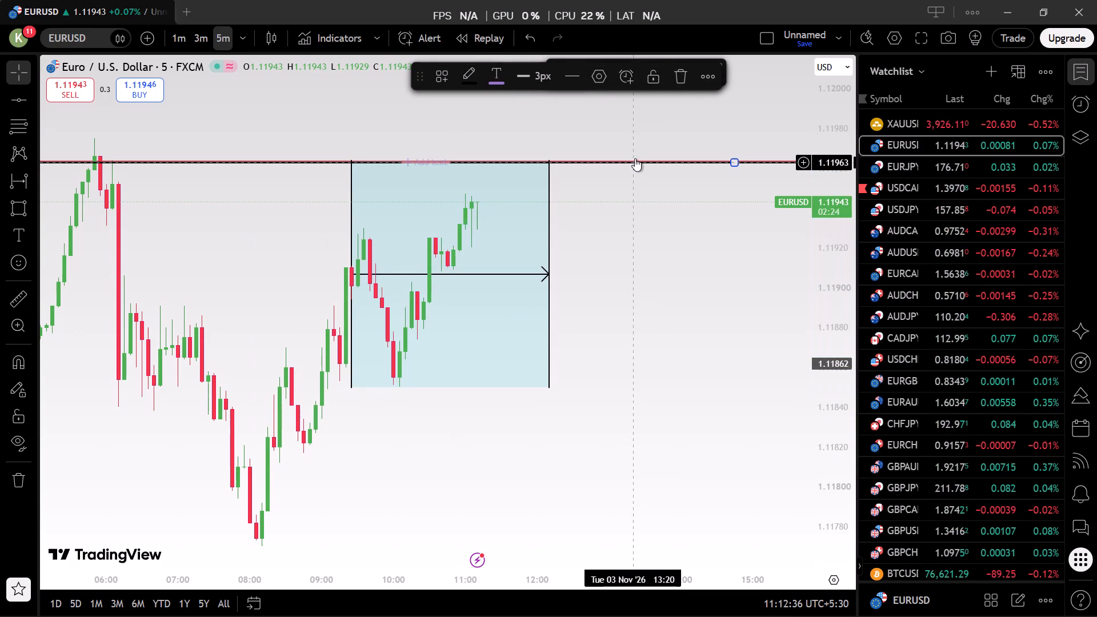
pyautogui.moveTo(635, 158); pyautogui.dragTo(639, 162)
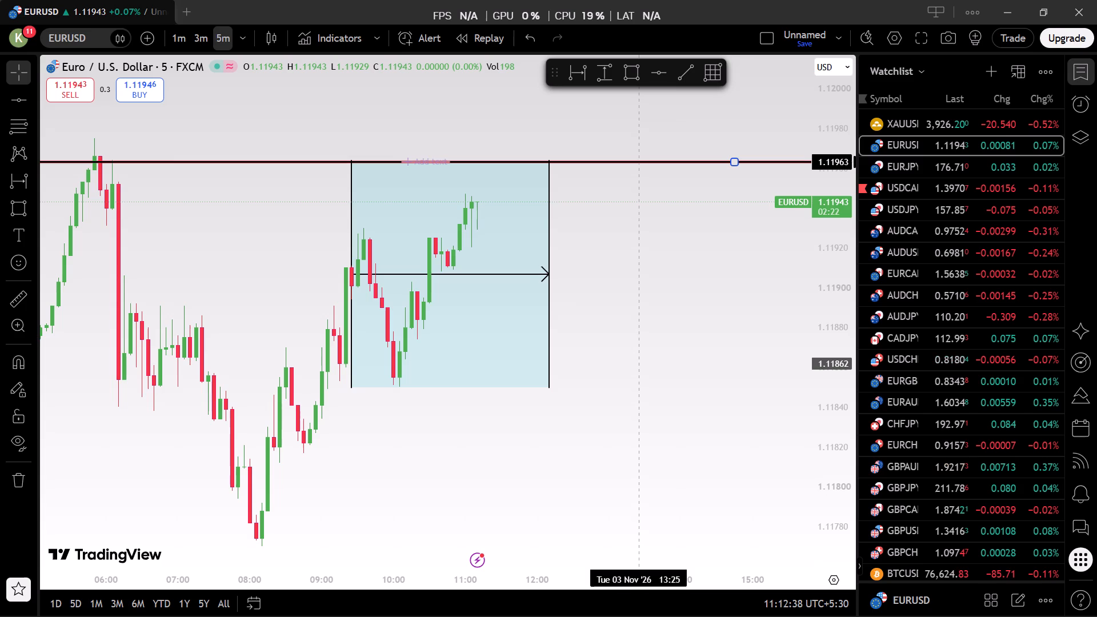
pyautogui.moveTo(639, 162); pyautogui.dragTo(639, 161)
pyautogui.click(640, 144)
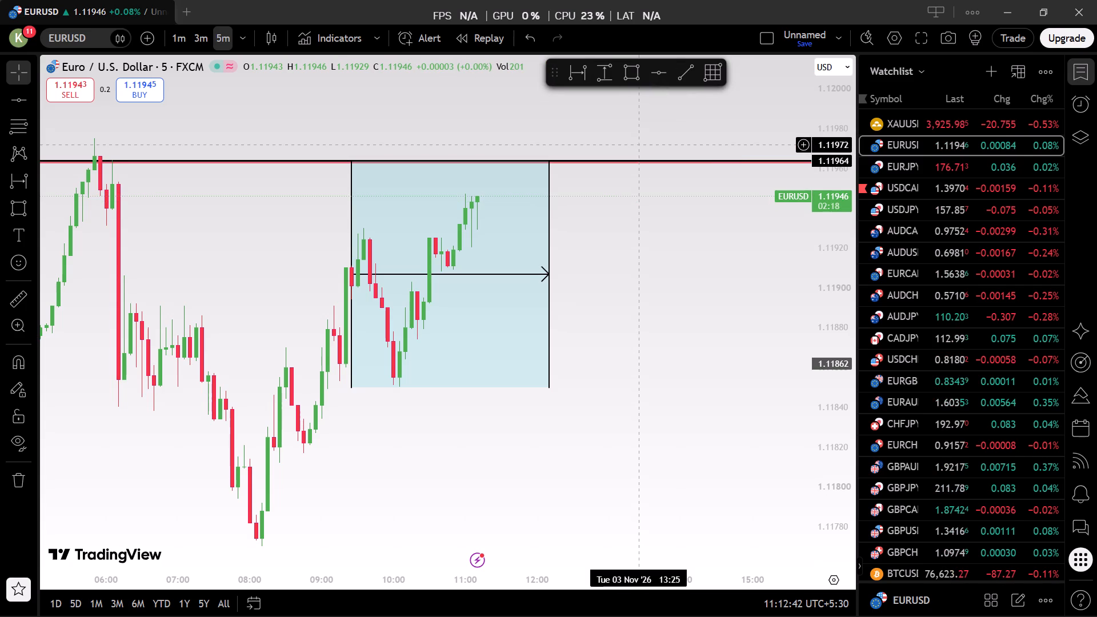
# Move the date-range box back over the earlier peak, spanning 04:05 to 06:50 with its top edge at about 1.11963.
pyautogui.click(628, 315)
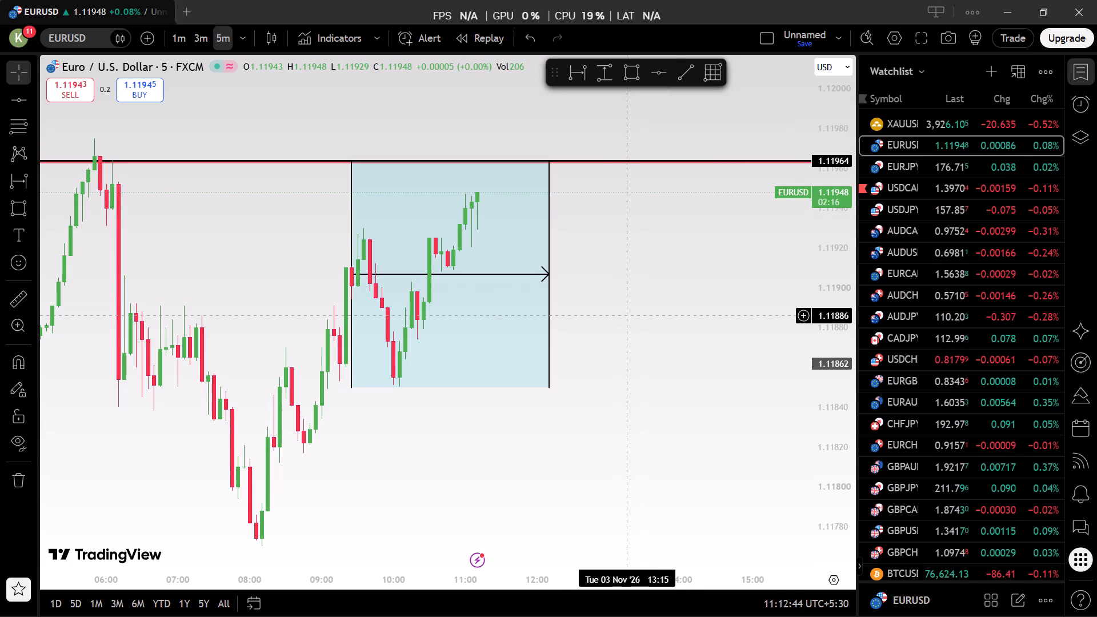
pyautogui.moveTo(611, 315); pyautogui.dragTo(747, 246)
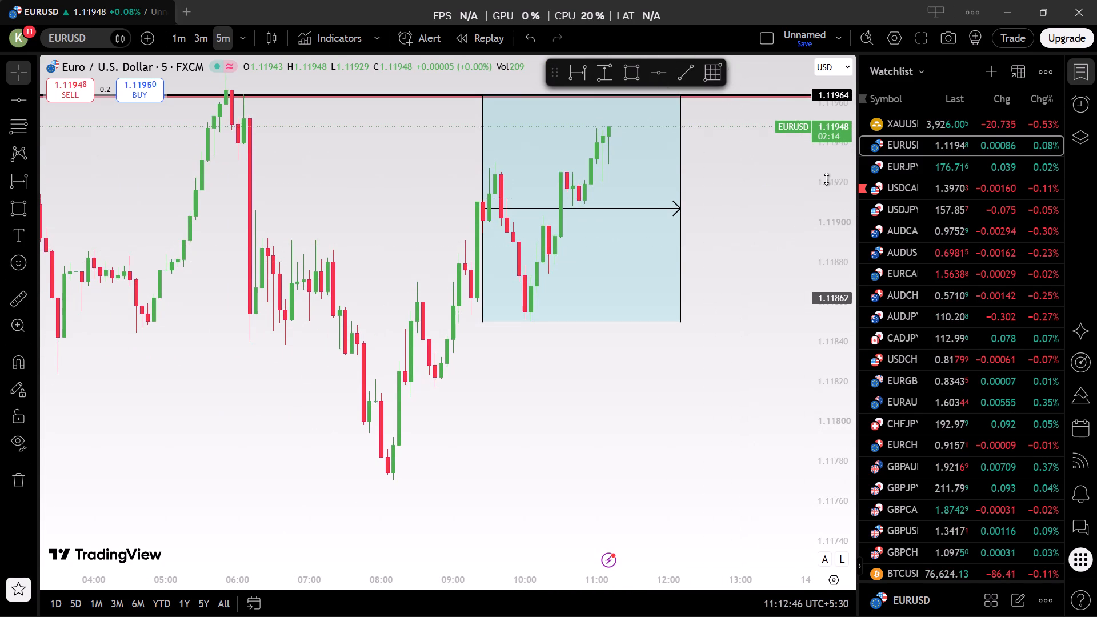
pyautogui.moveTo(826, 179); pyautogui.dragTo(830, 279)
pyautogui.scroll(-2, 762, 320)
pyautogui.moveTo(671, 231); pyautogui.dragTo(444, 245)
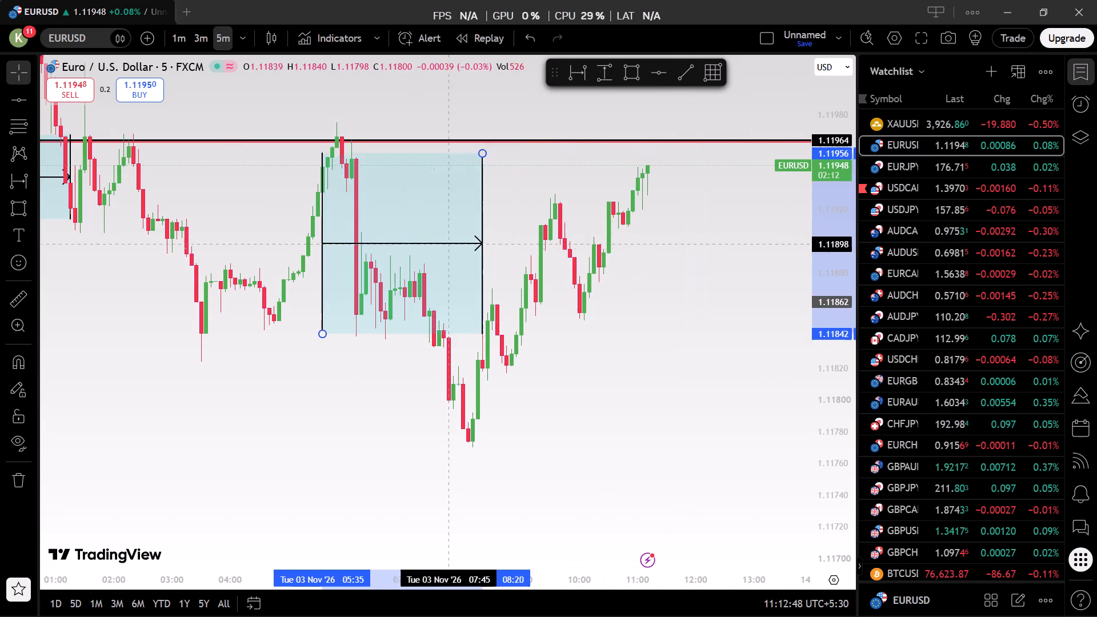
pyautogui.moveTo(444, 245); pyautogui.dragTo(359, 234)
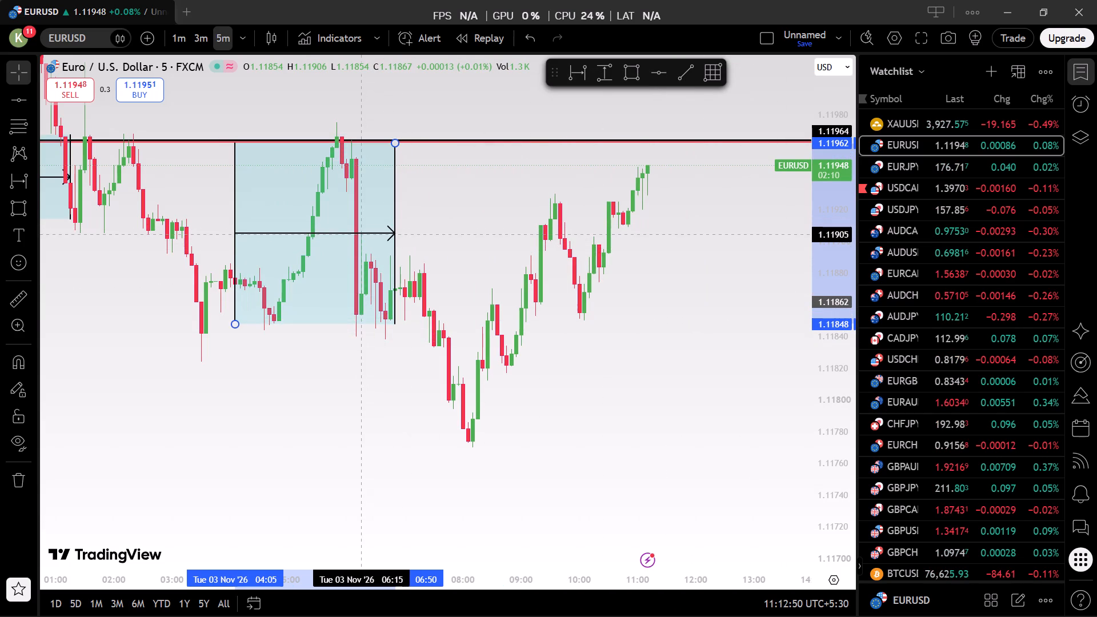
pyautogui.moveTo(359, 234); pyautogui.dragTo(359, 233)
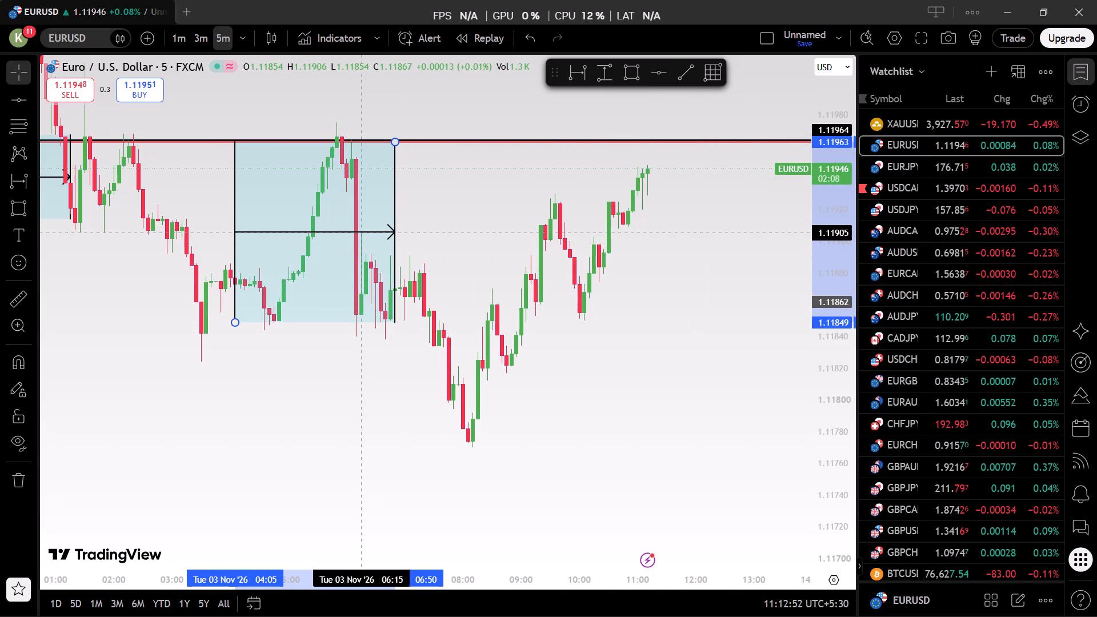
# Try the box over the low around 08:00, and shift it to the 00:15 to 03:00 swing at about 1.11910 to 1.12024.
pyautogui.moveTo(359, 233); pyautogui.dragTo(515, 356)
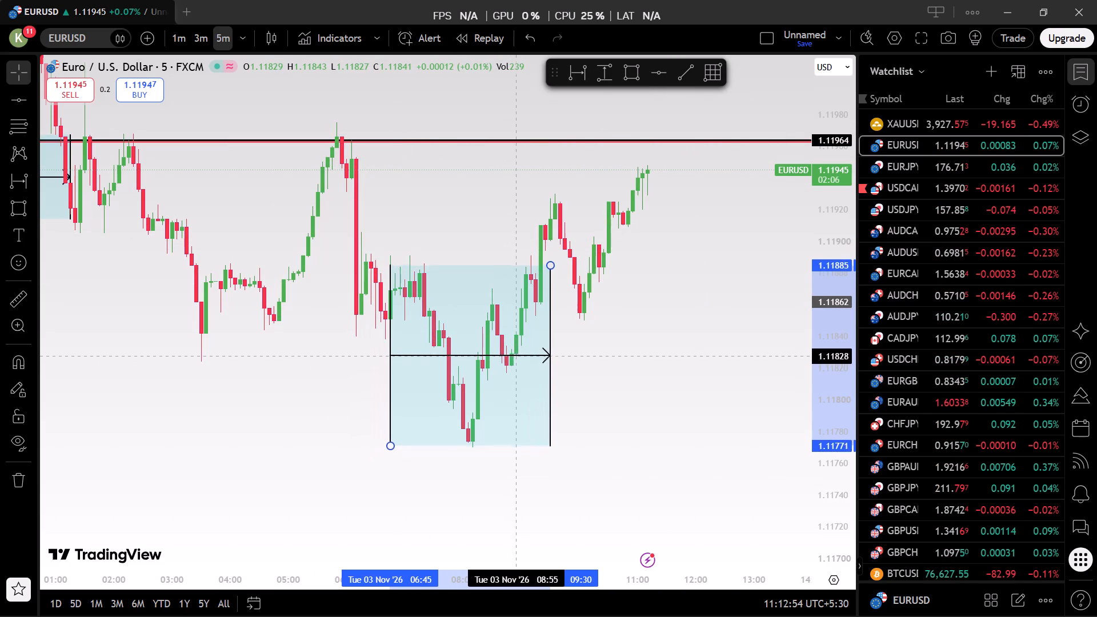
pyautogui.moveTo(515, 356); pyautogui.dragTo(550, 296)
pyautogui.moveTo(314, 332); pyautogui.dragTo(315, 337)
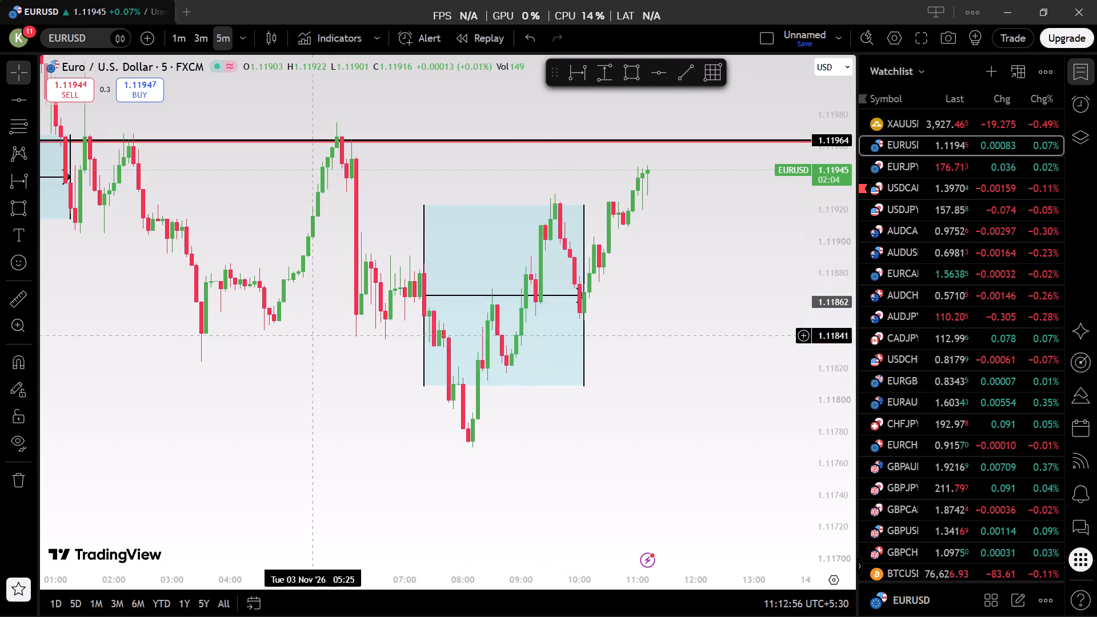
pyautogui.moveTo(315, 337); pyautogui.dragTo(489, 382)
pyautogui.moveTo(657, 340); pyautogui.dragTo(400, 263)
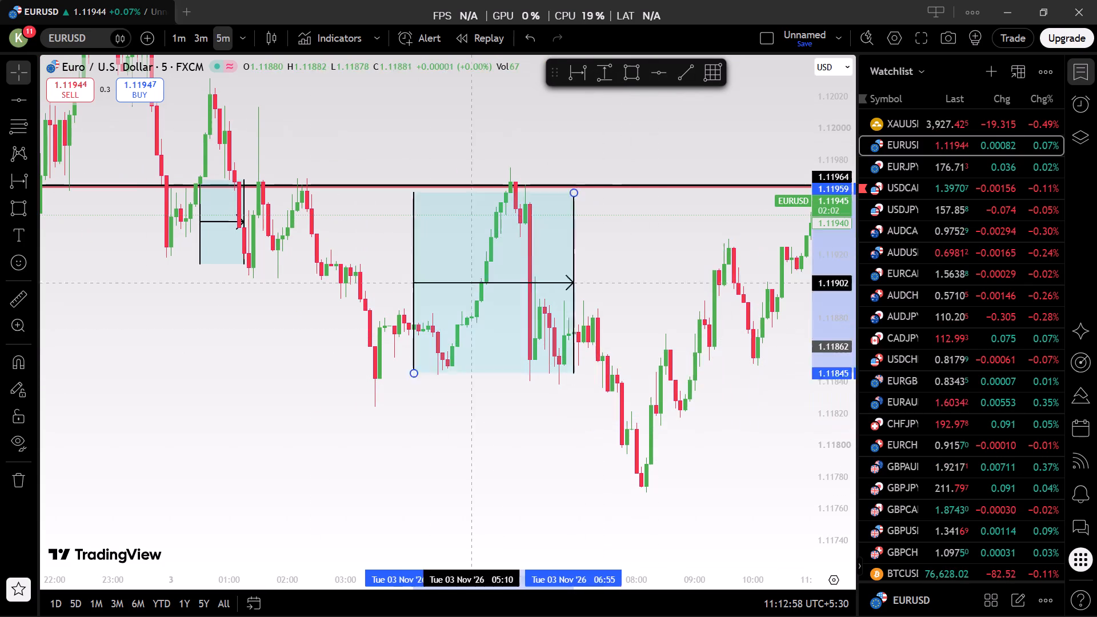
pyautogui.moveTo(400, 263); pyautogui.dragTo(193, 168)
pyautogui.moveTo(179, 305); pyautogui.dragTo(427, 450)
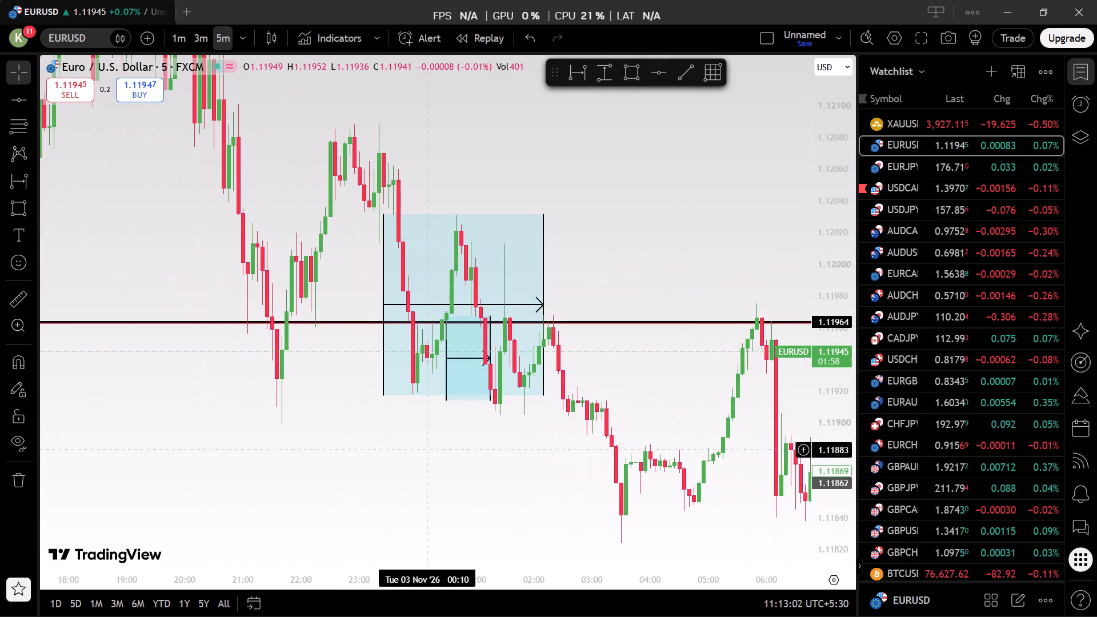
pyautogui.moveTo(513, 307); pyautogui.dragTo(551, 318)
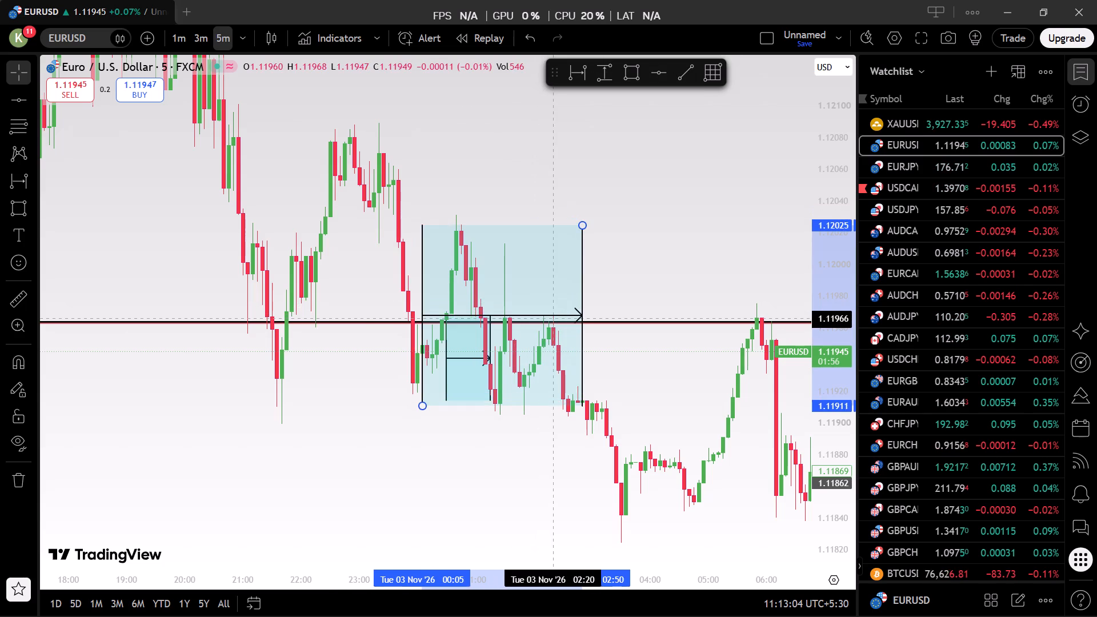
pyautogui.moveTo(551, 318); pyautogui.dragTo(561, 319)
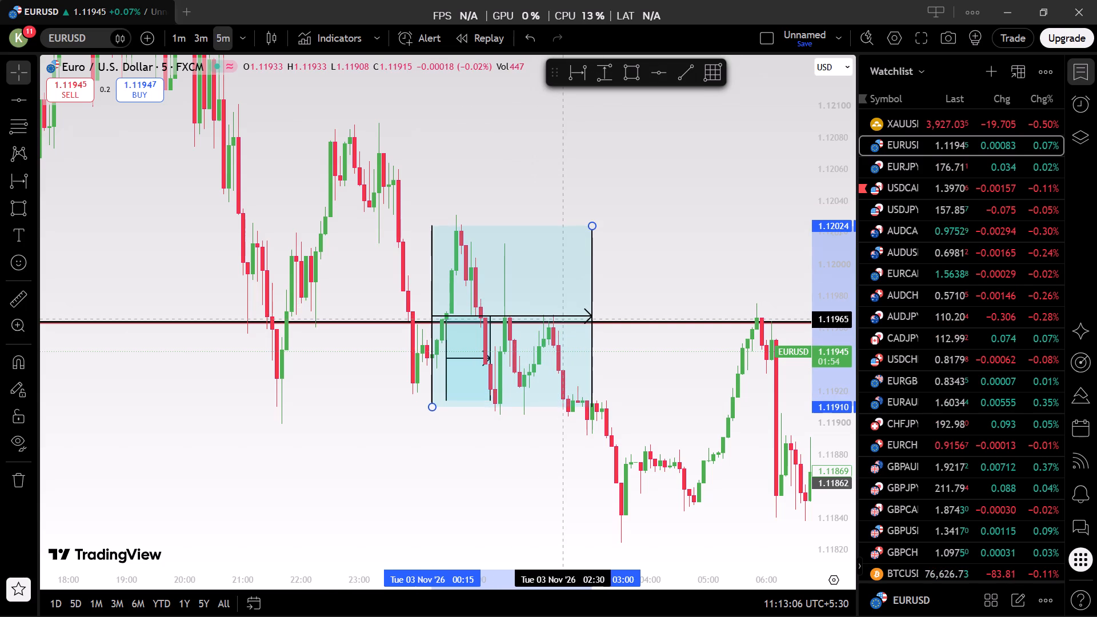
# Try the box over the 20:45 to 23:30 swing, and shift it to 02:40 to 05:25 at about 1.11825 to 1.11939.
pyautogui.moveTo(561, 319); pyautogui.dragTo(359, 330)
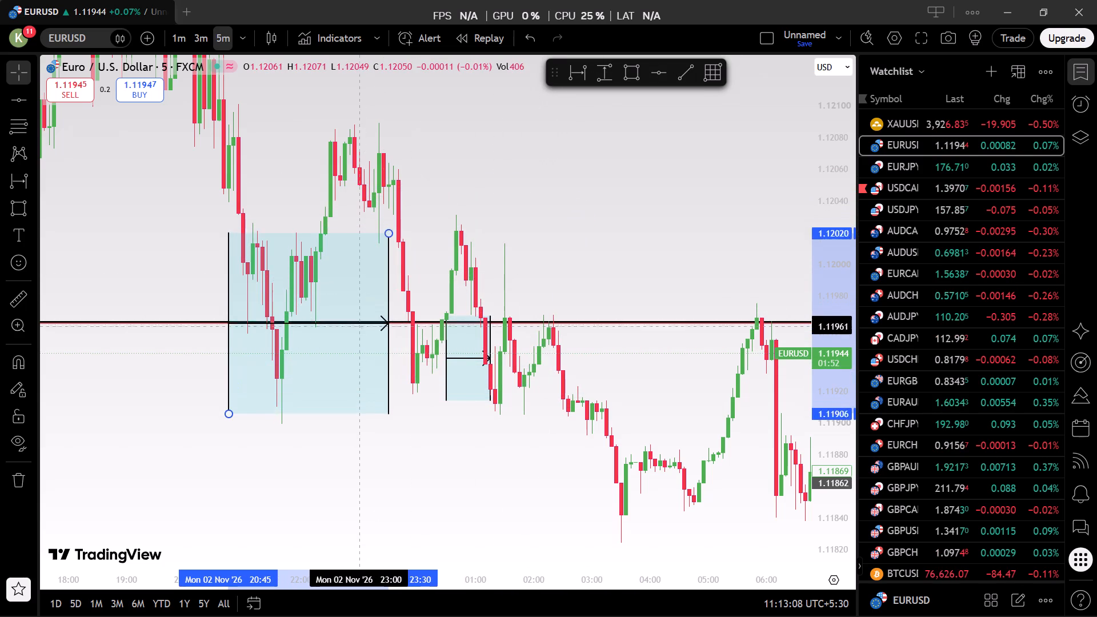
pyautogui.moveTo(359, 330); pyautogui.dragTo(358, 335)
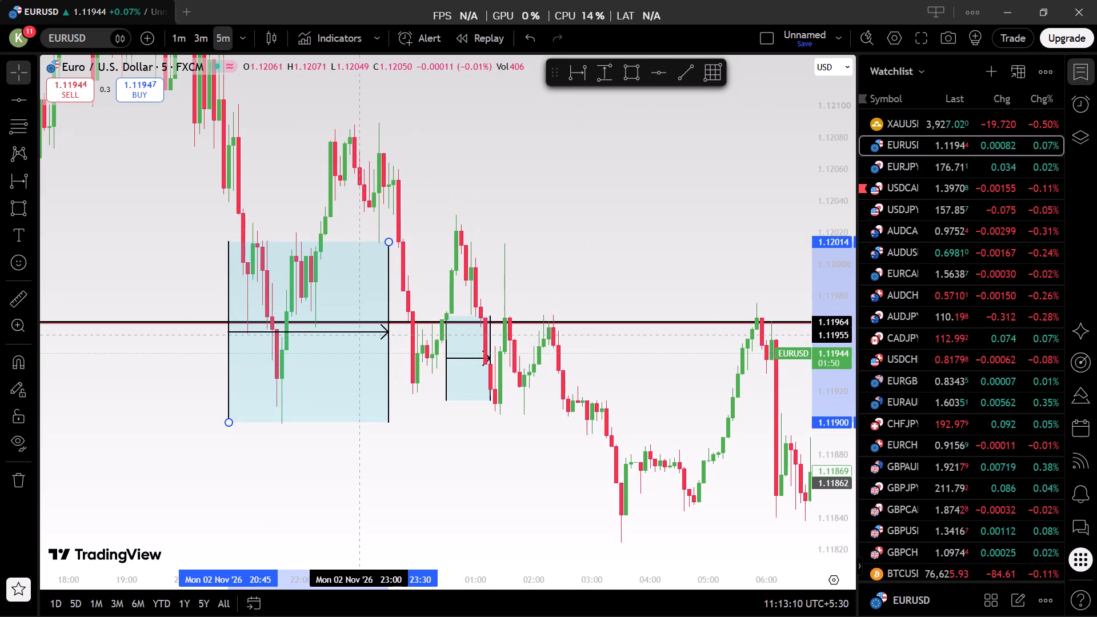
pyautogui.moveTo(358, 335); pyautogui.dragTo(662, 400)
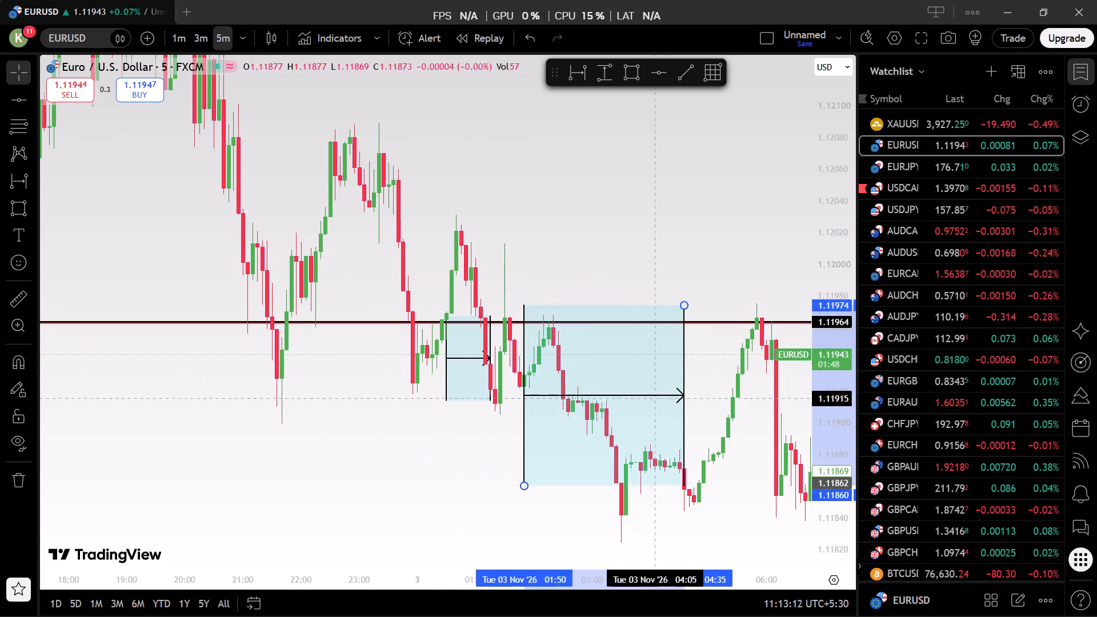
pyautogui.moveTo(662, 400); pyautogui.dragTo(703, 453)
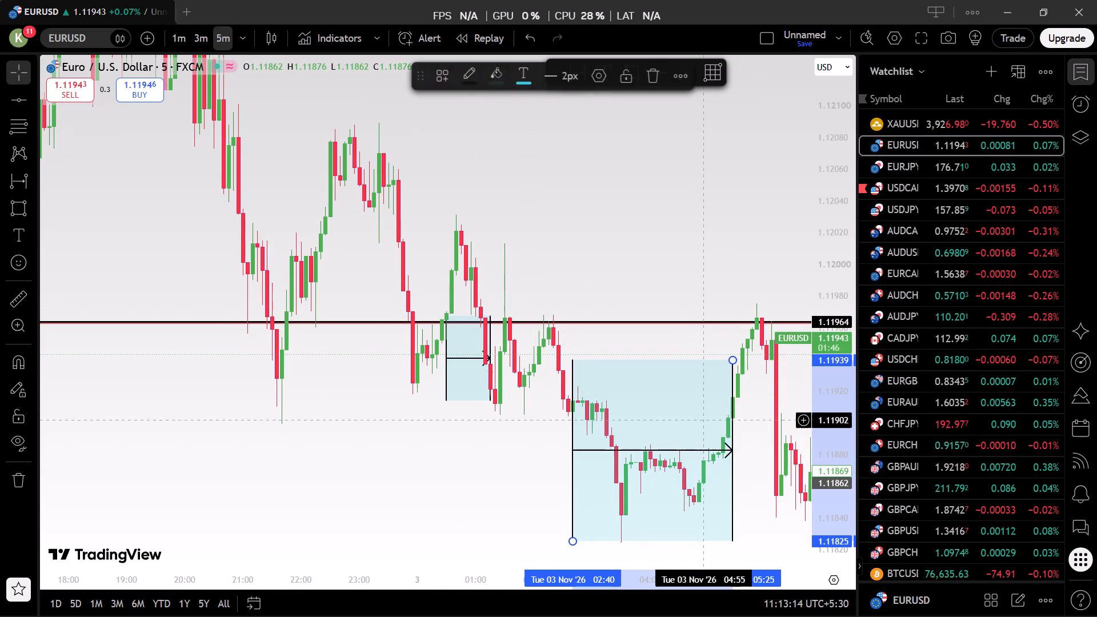
# Return the box to the latest pullback and rise, spanning 09:30 to 12:15 and about 1.11850 to 1.11964.
pyautogui.moveTo(704, 274); pyautogui.dragTo(387, 196)
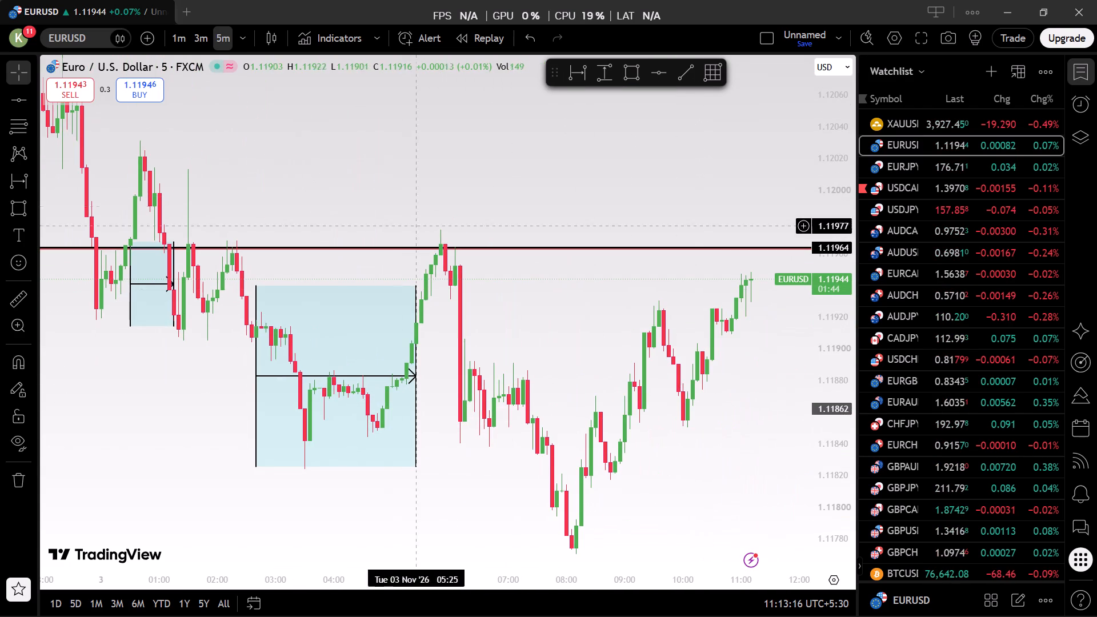
pyautogui.moveTo(534, 361); pyautogui.dragTo(394, 356)
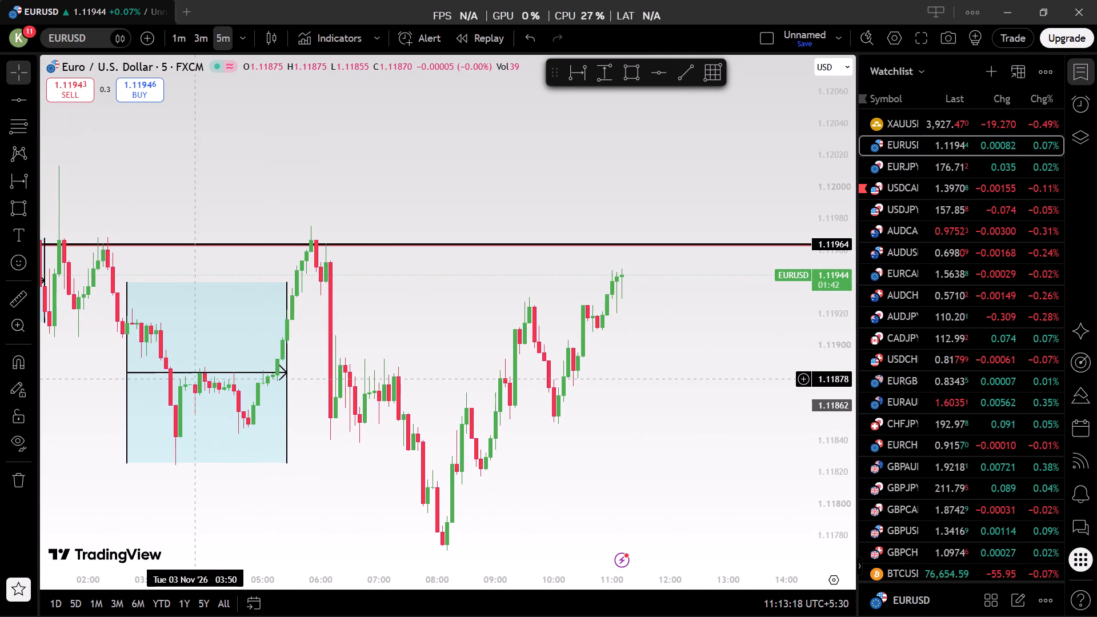
pyautogui.moveTo(204, 372); pyautogui.dragTo(467, 460)
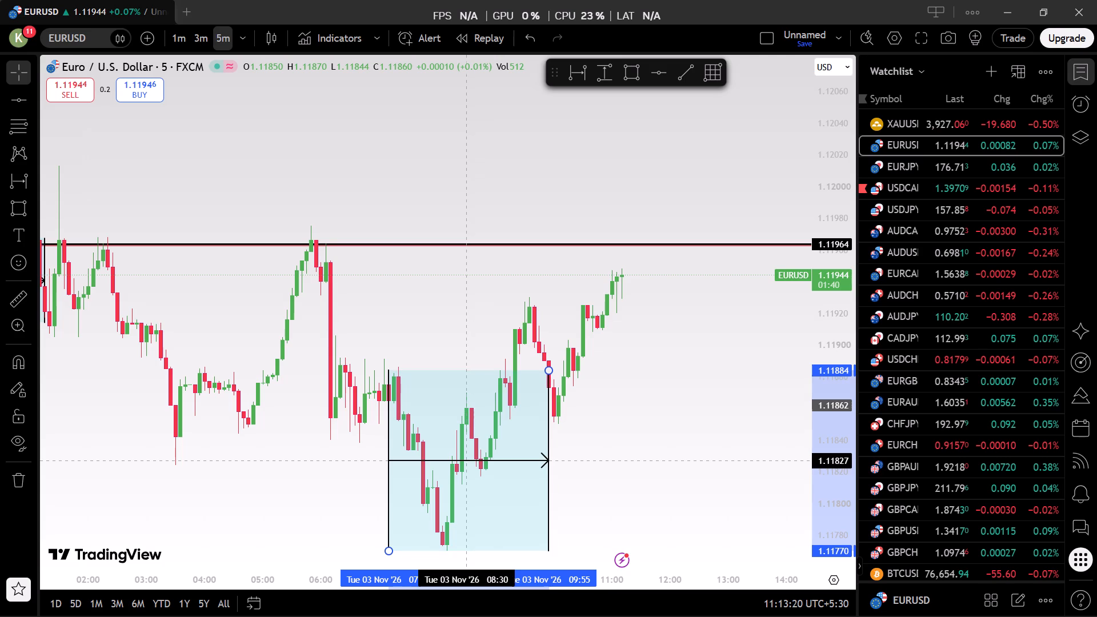
pyautogui.moveTo(467, 460); pyautogui.dragTo(601, 331)
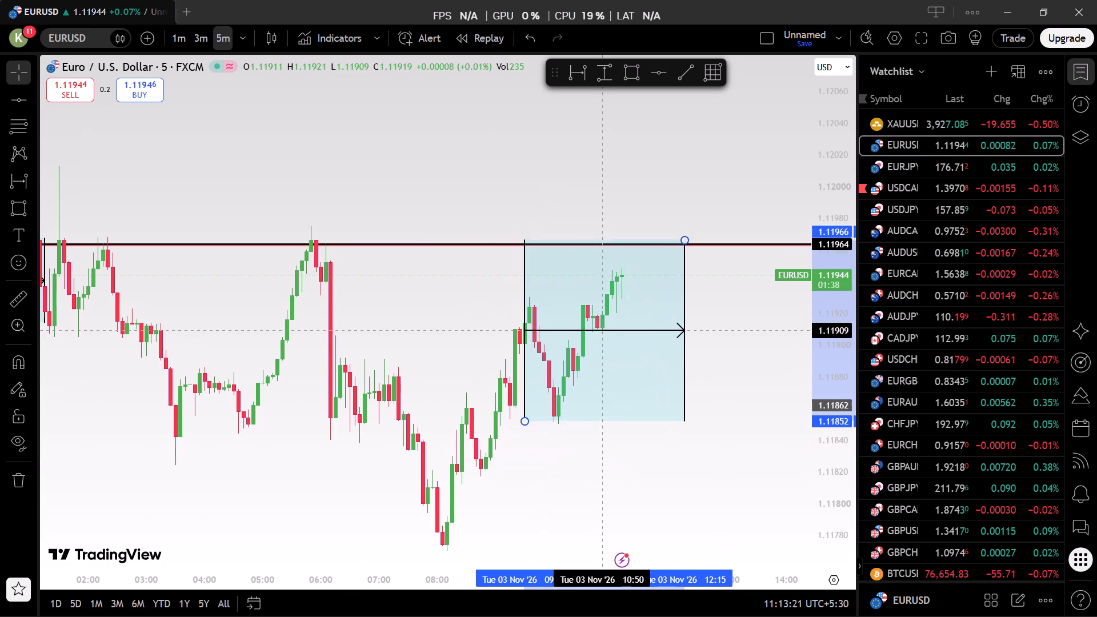
pyautogui.moveTo(601, 331); pyautogui.dragTo(601, 334)
# Switch the EURUSD chart to the 1-minute timeframe.
pyautogui.click(170, 43)
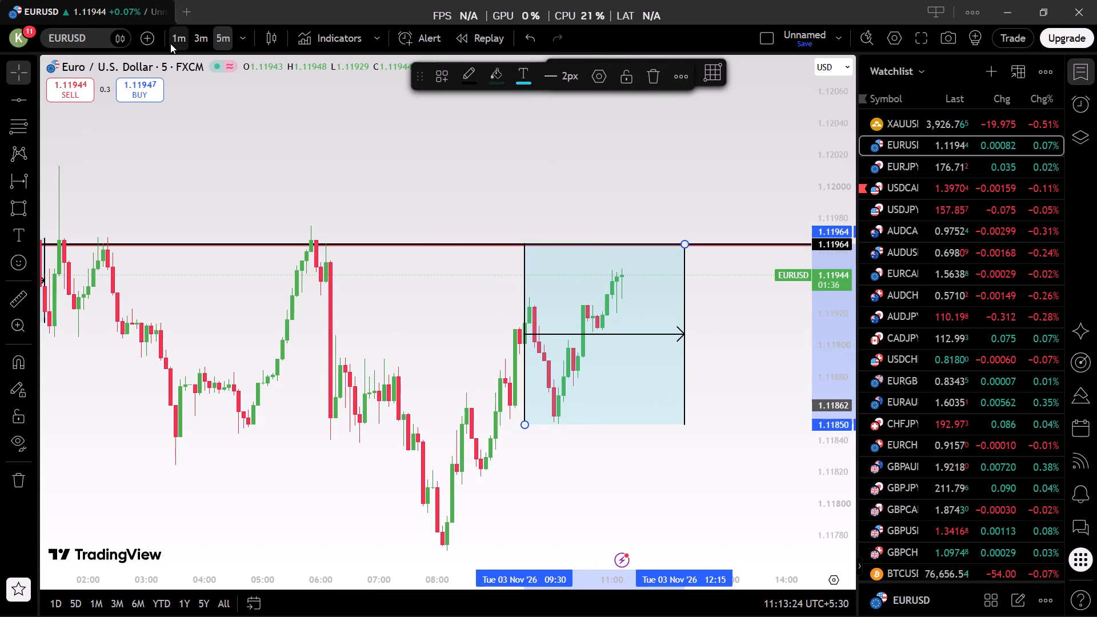
pyautogui.scroll(-6, 481, 215)
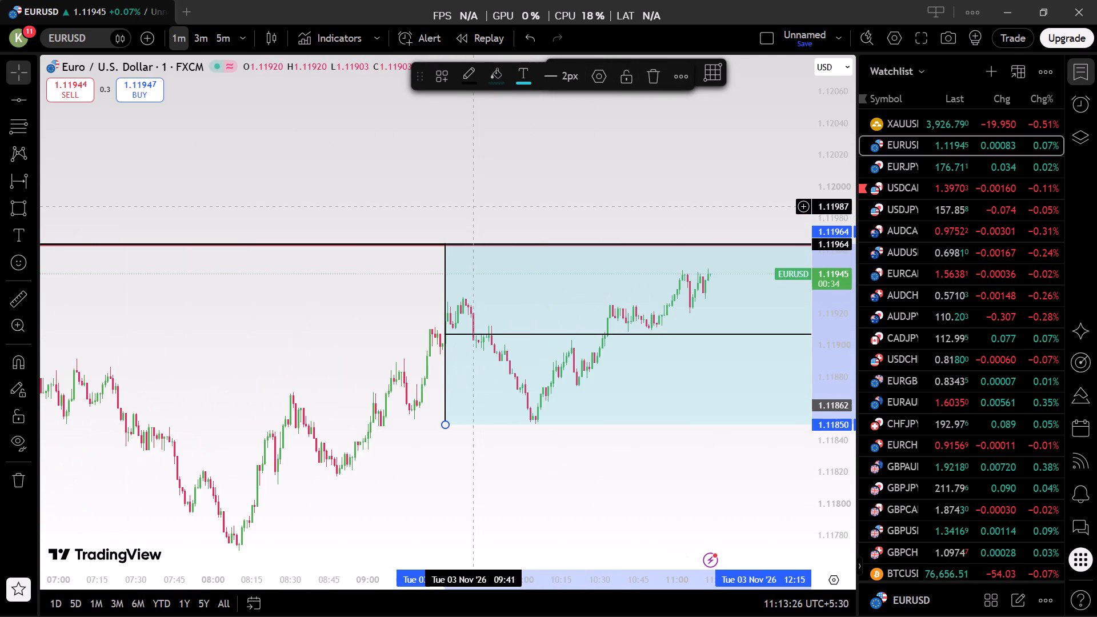
pyautogui.moveTo(485, 190); pyautogui.dragTo(281, 182)
pyautogui.scroll(-1, 289, 180)
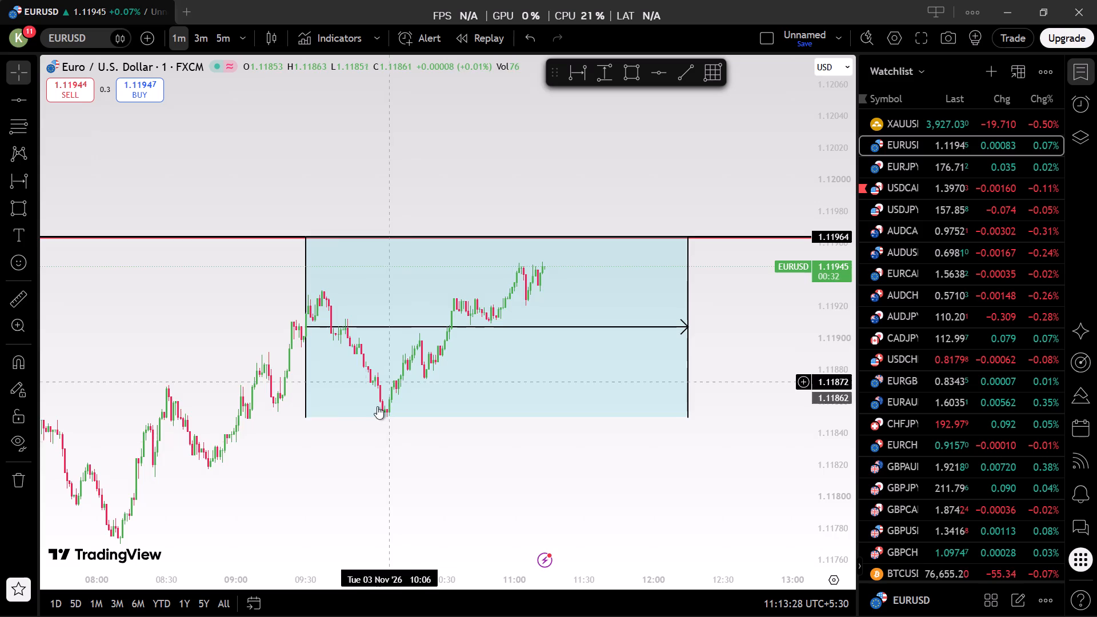
pyautogui.moveTo(353, 475); pyautogui.dragTo(547, 372)
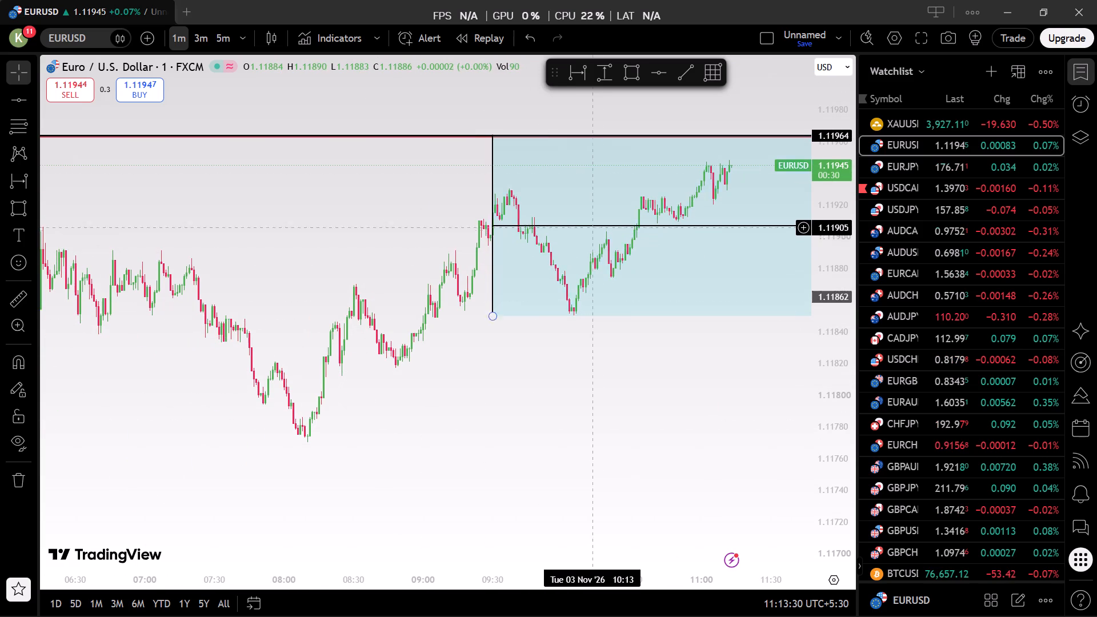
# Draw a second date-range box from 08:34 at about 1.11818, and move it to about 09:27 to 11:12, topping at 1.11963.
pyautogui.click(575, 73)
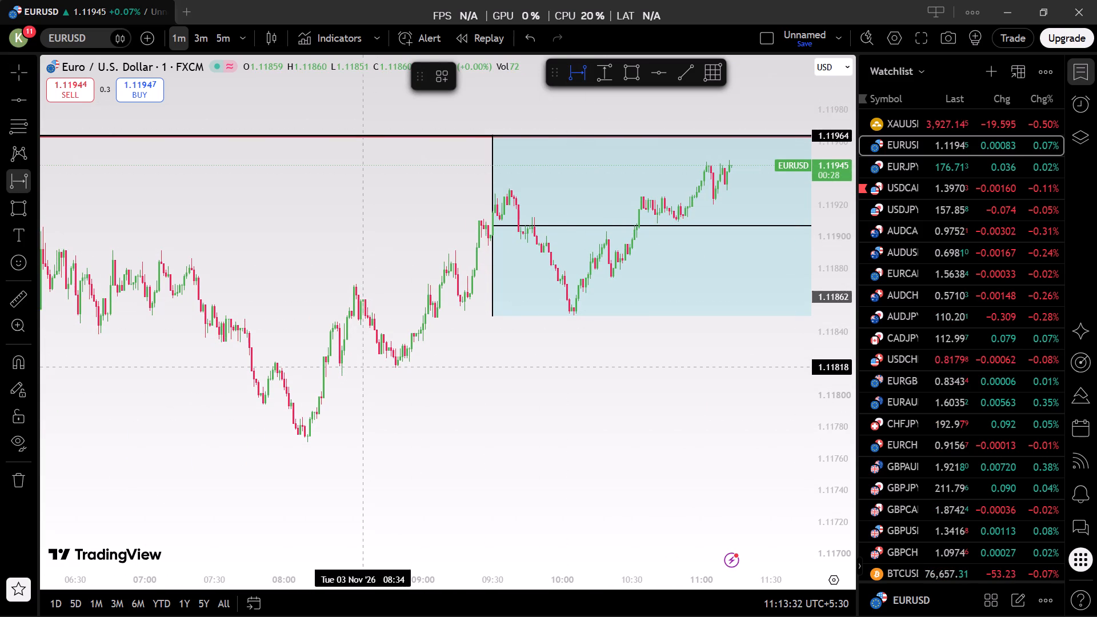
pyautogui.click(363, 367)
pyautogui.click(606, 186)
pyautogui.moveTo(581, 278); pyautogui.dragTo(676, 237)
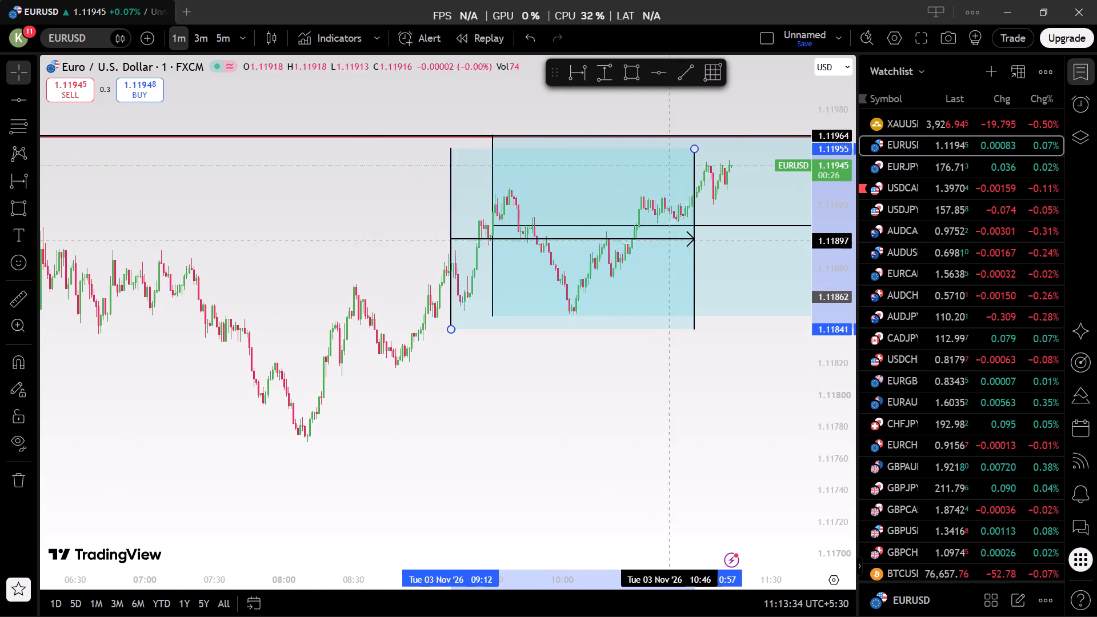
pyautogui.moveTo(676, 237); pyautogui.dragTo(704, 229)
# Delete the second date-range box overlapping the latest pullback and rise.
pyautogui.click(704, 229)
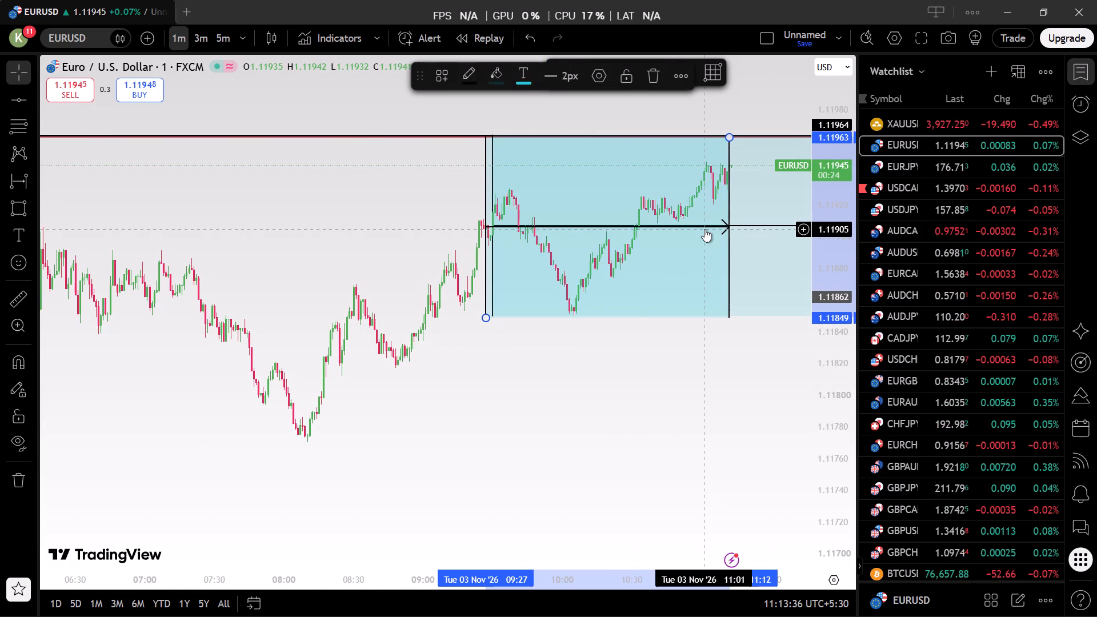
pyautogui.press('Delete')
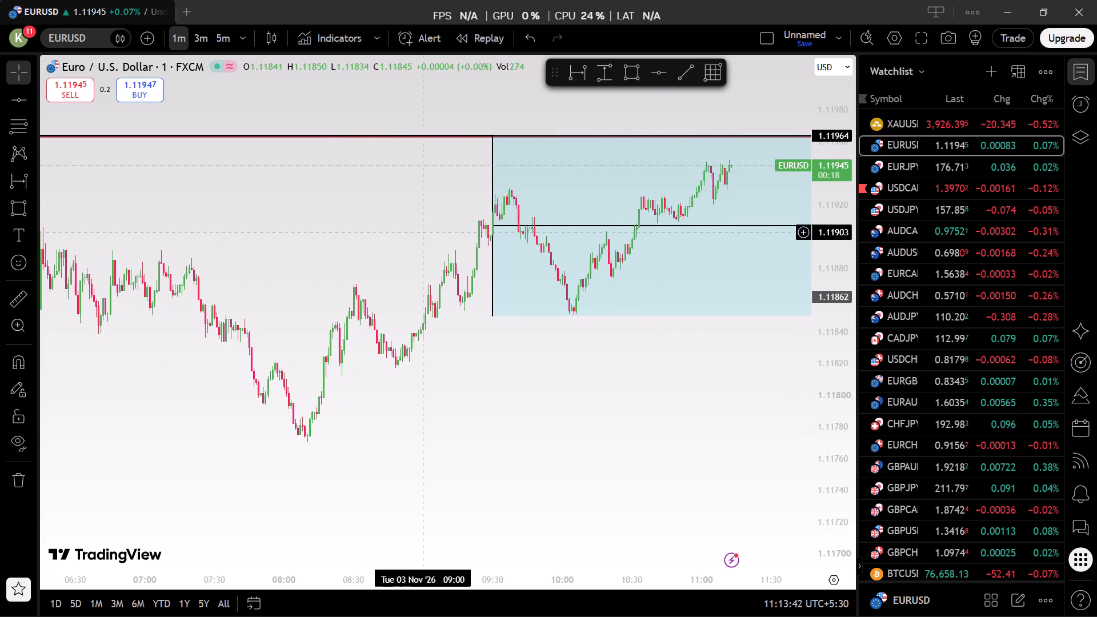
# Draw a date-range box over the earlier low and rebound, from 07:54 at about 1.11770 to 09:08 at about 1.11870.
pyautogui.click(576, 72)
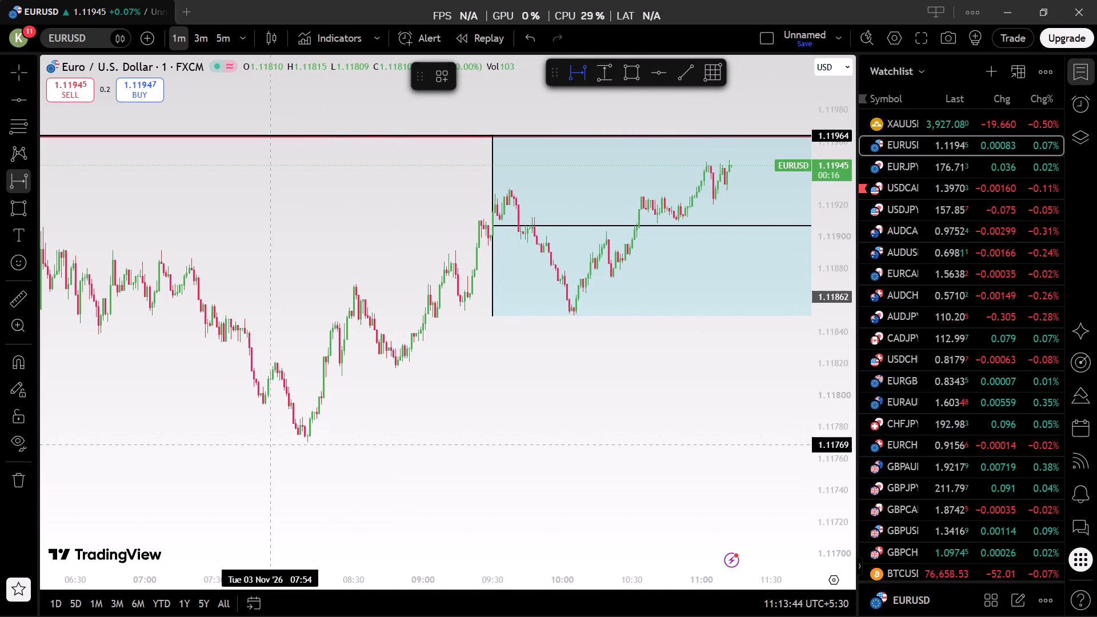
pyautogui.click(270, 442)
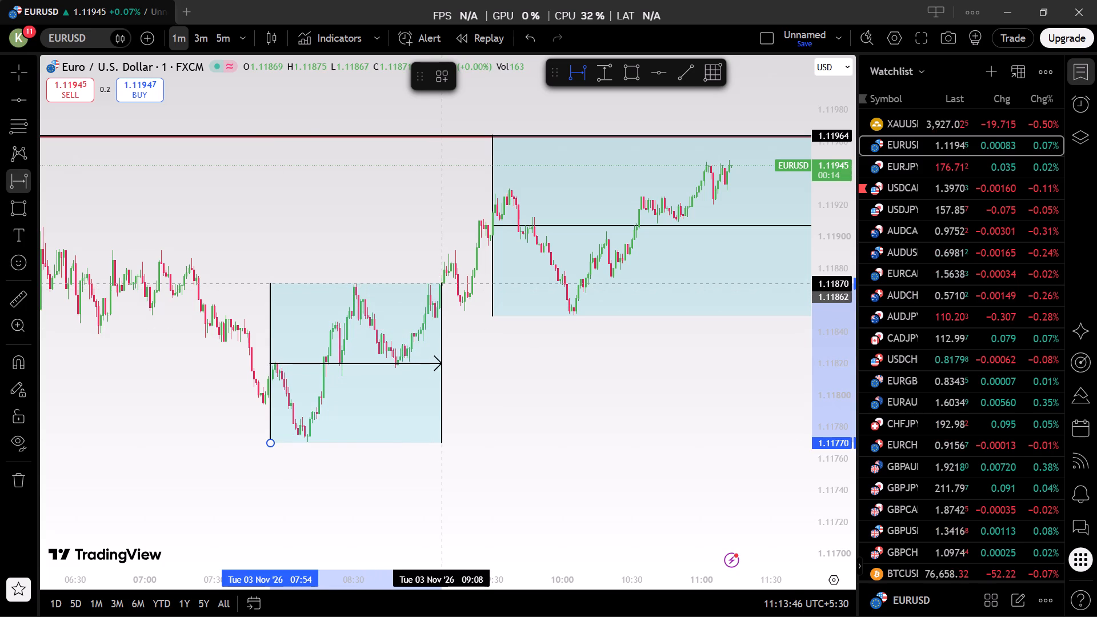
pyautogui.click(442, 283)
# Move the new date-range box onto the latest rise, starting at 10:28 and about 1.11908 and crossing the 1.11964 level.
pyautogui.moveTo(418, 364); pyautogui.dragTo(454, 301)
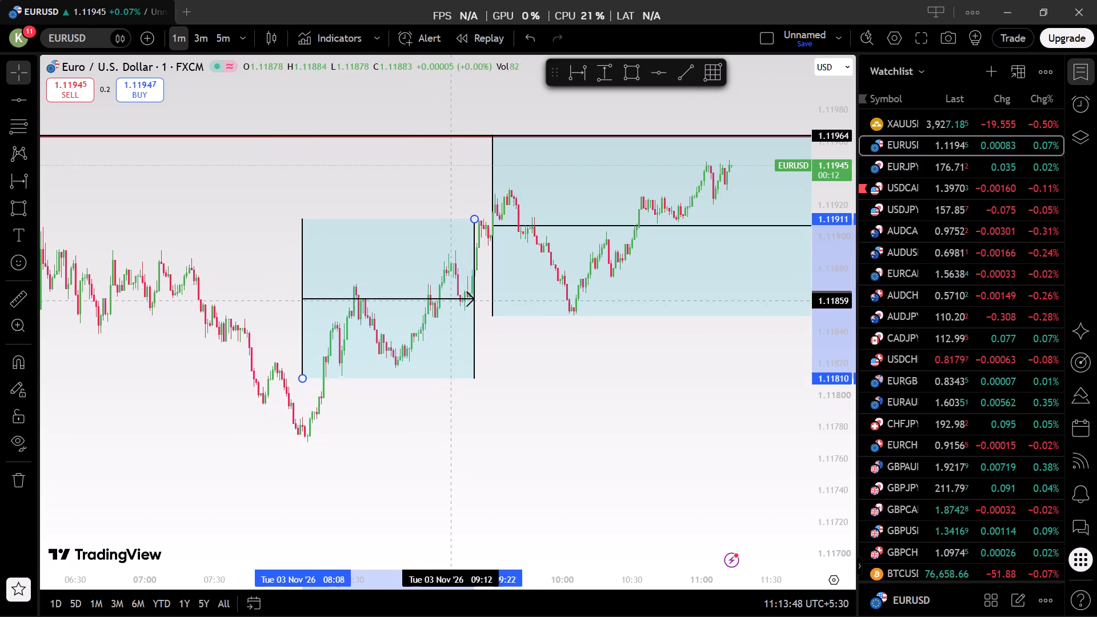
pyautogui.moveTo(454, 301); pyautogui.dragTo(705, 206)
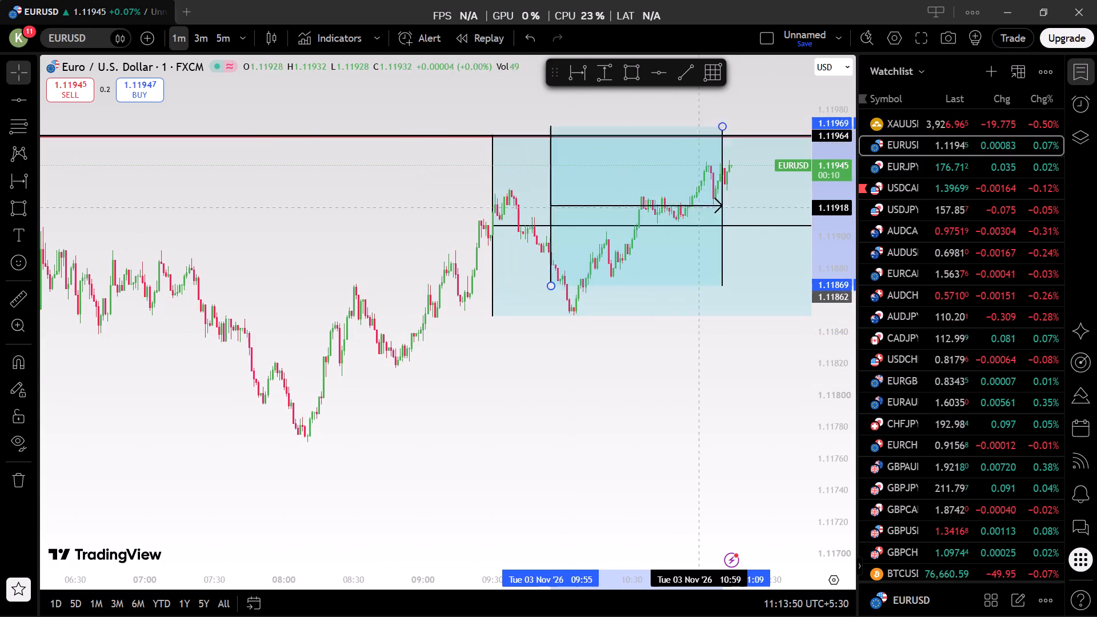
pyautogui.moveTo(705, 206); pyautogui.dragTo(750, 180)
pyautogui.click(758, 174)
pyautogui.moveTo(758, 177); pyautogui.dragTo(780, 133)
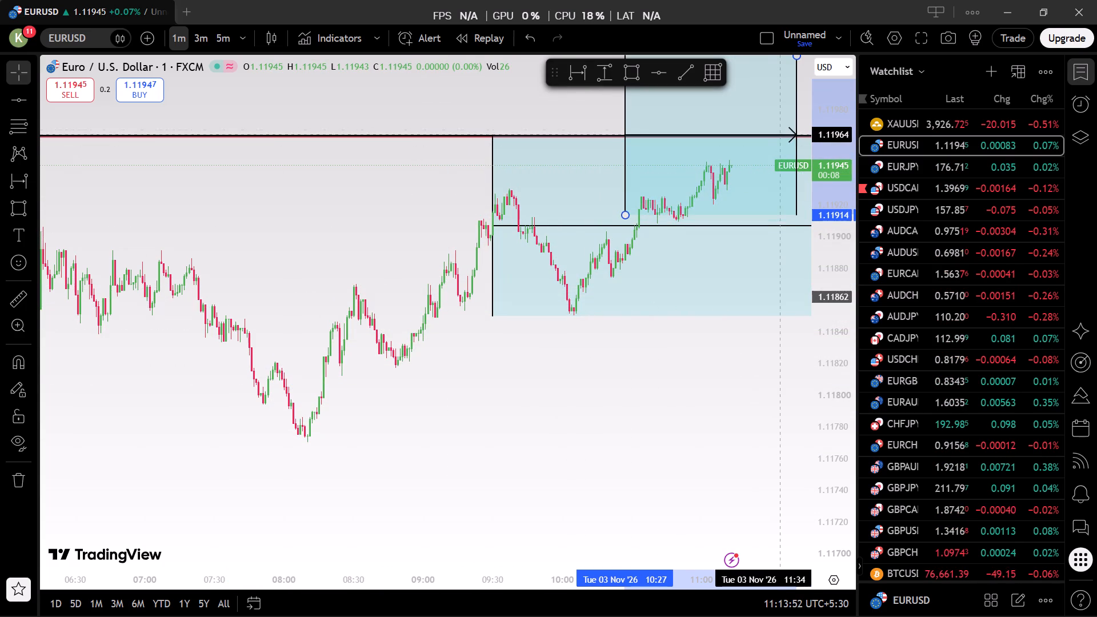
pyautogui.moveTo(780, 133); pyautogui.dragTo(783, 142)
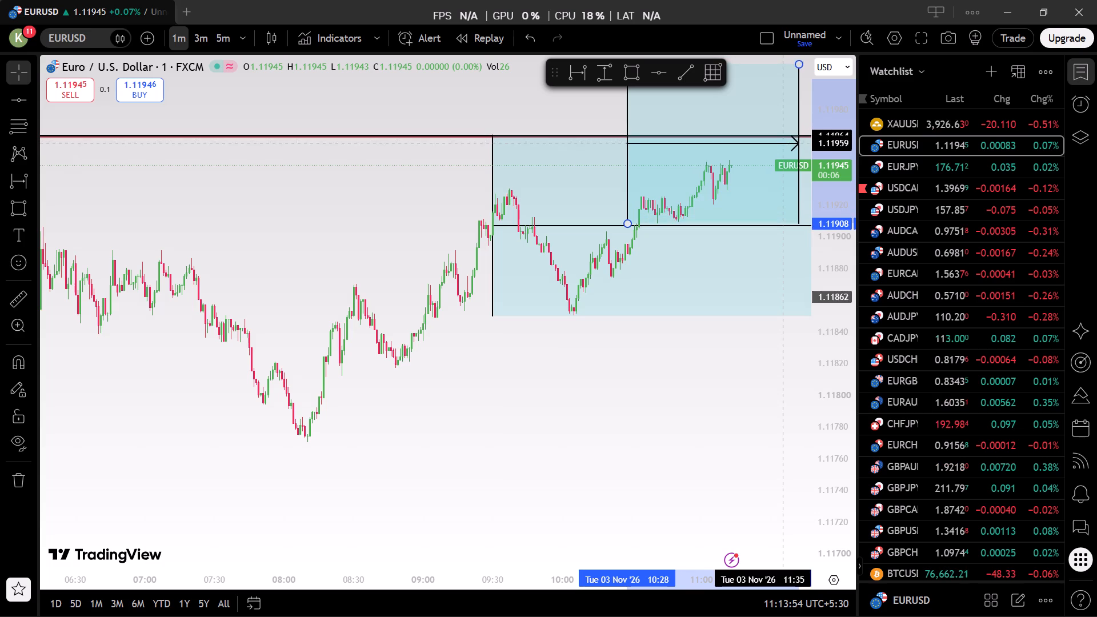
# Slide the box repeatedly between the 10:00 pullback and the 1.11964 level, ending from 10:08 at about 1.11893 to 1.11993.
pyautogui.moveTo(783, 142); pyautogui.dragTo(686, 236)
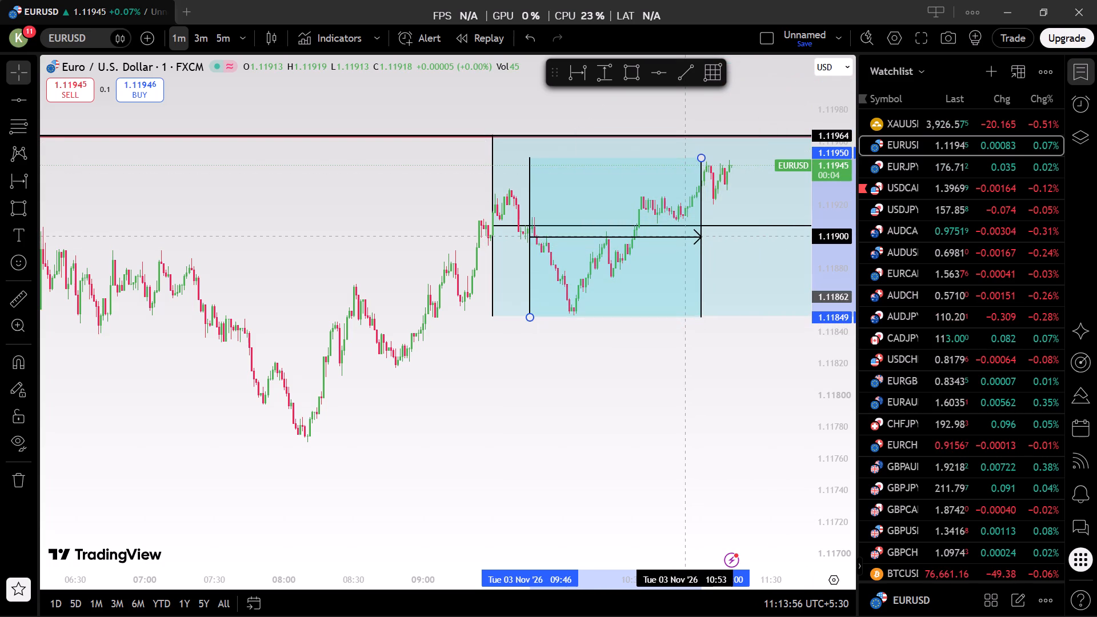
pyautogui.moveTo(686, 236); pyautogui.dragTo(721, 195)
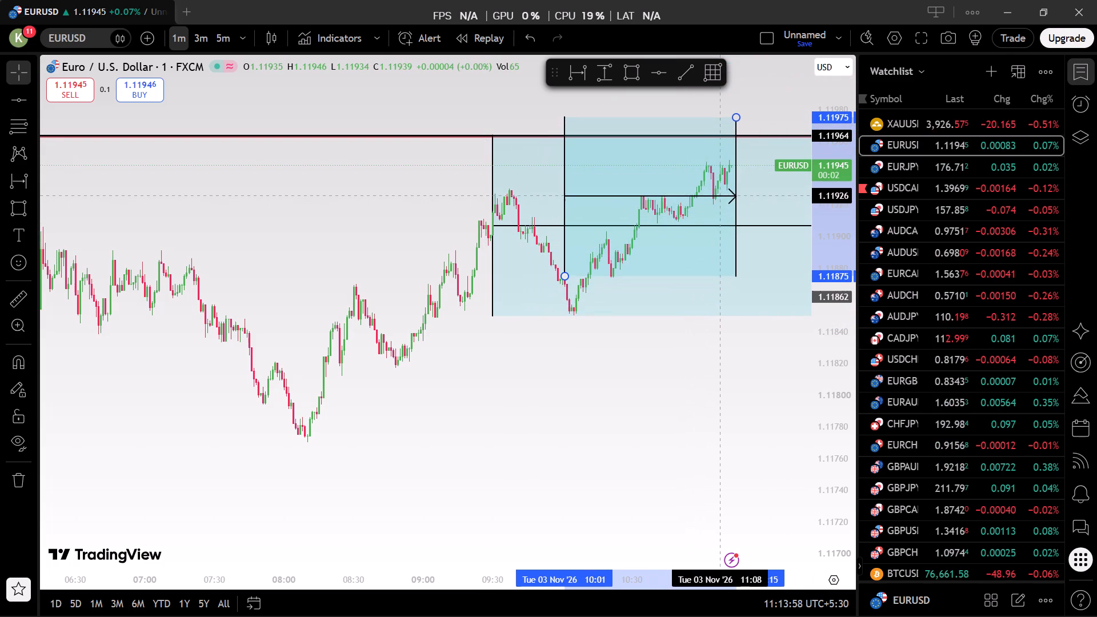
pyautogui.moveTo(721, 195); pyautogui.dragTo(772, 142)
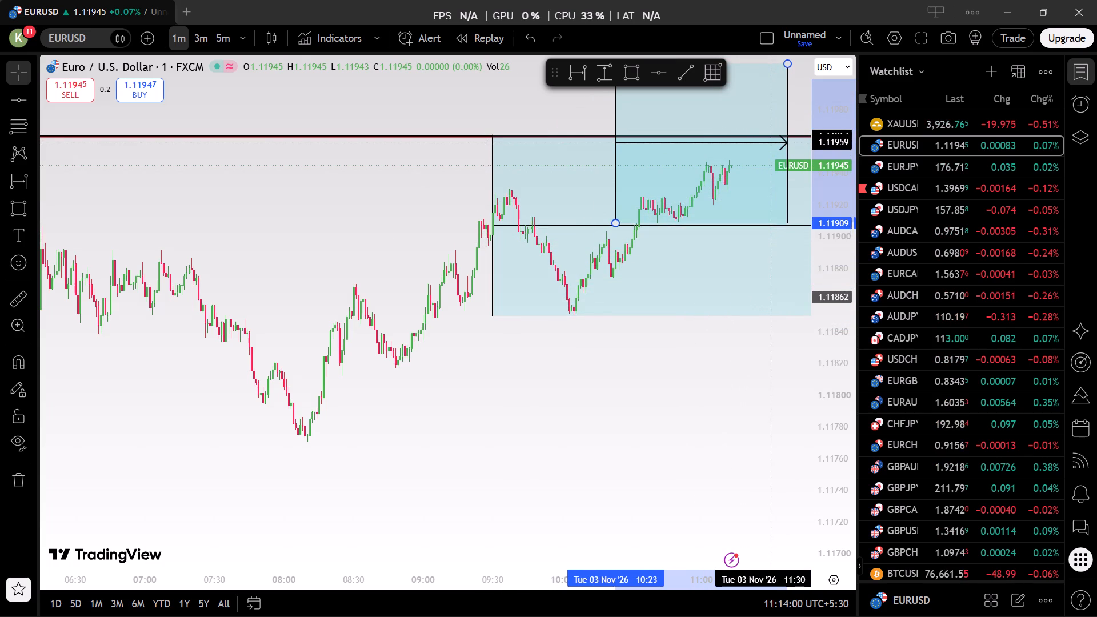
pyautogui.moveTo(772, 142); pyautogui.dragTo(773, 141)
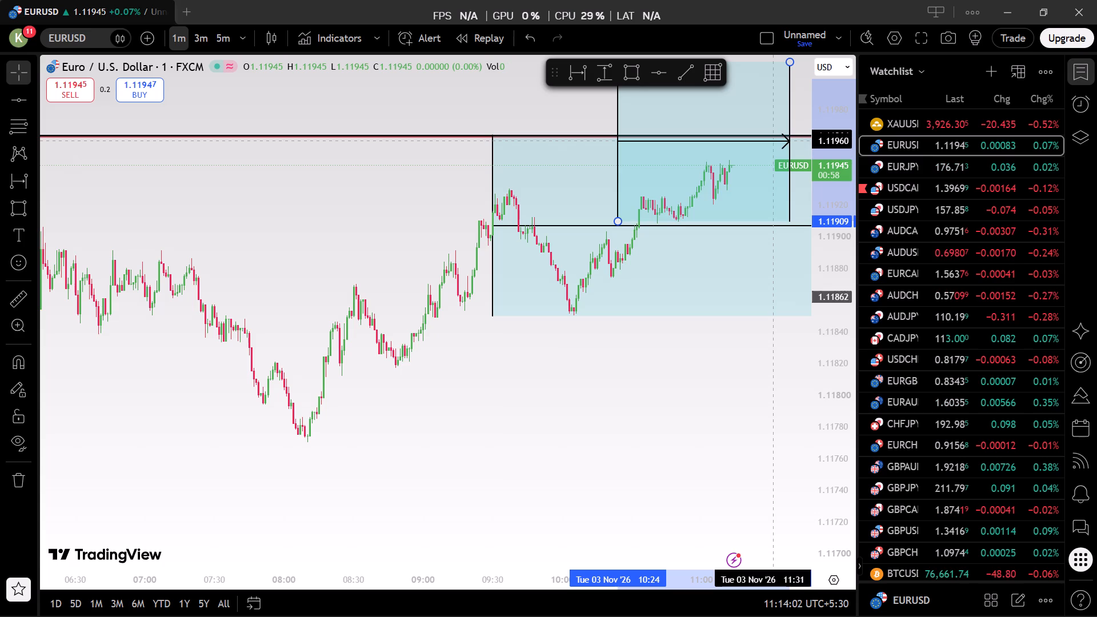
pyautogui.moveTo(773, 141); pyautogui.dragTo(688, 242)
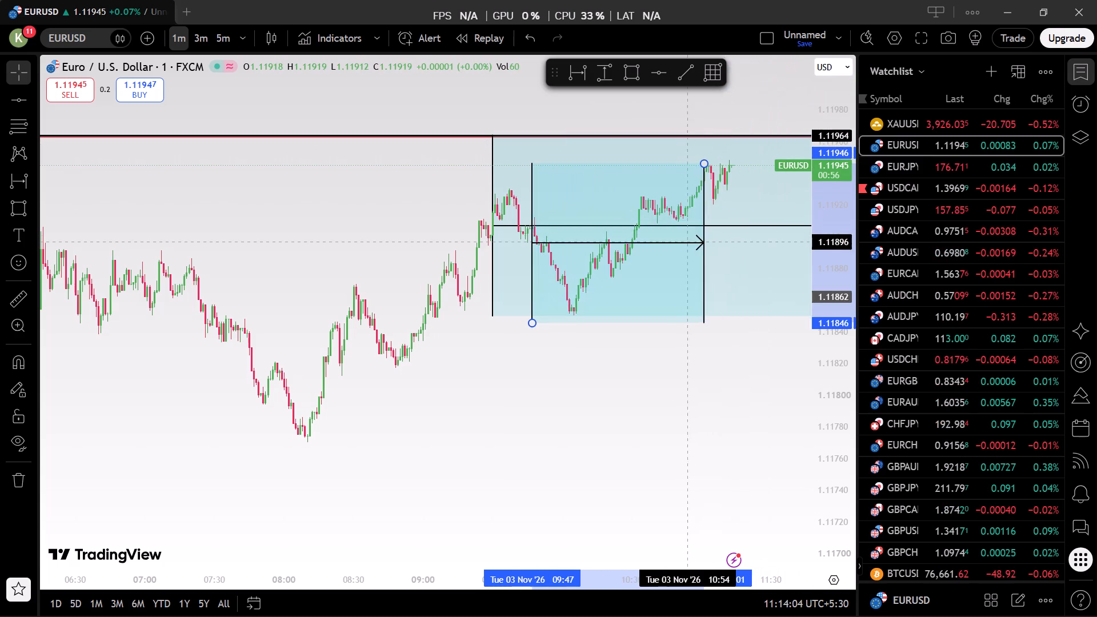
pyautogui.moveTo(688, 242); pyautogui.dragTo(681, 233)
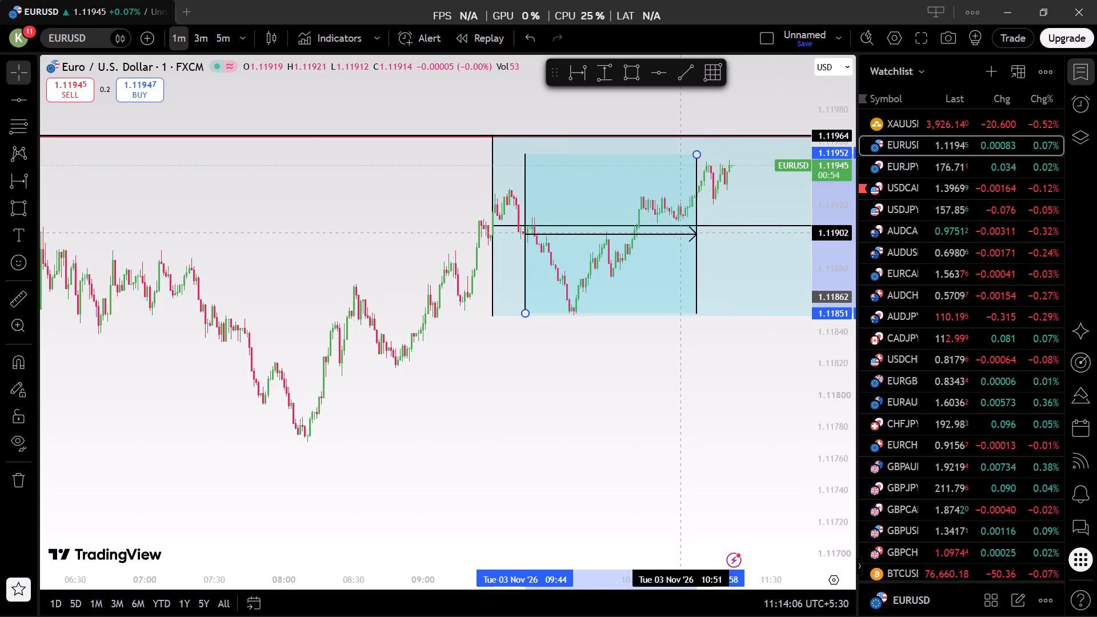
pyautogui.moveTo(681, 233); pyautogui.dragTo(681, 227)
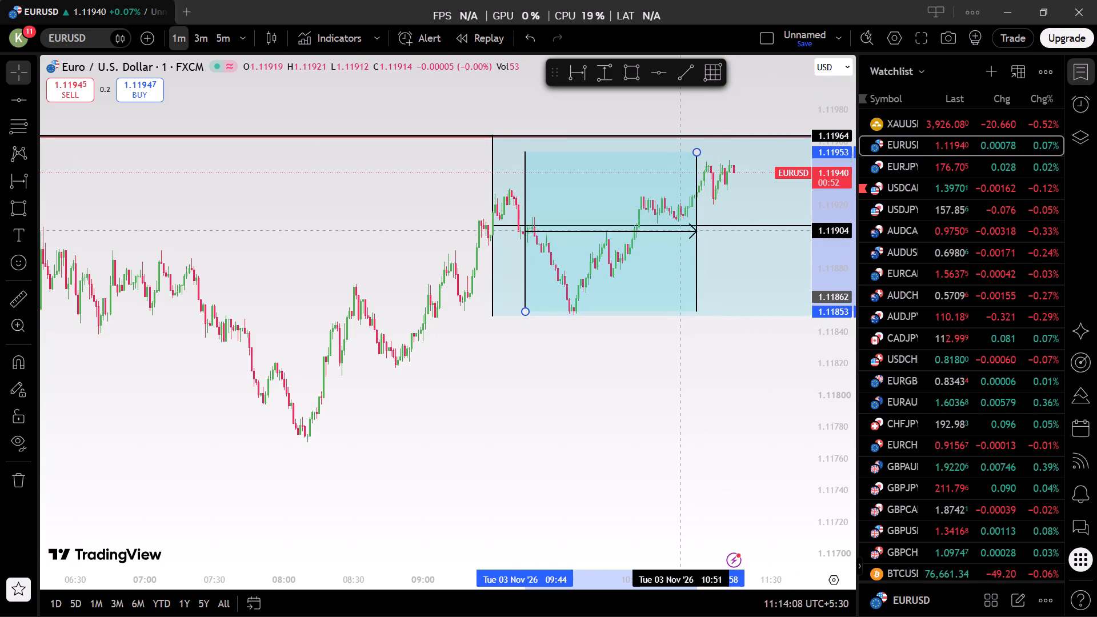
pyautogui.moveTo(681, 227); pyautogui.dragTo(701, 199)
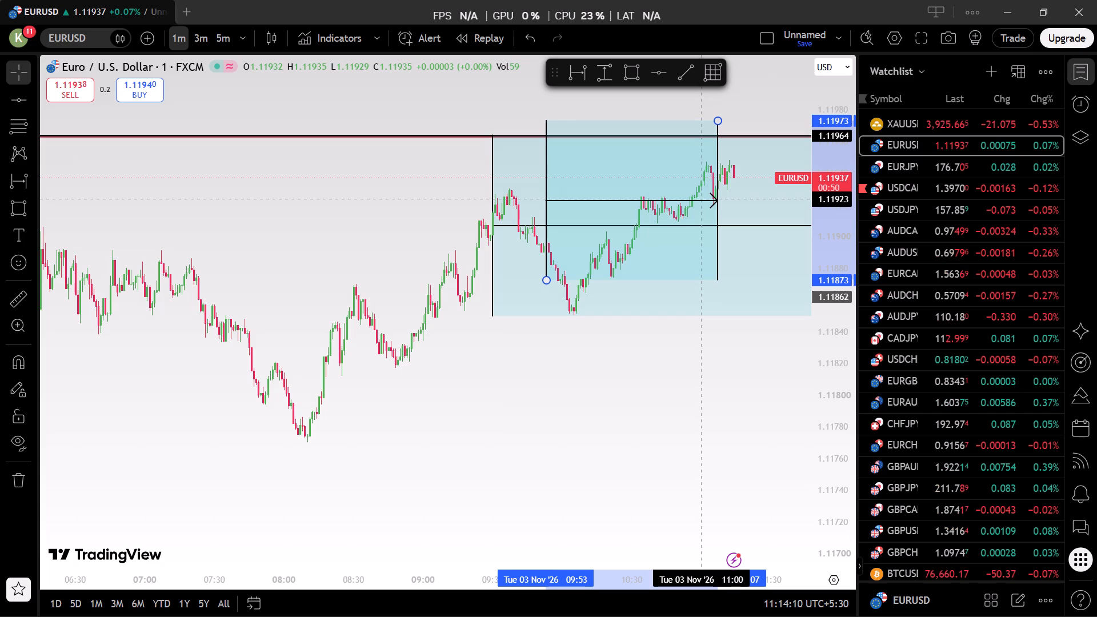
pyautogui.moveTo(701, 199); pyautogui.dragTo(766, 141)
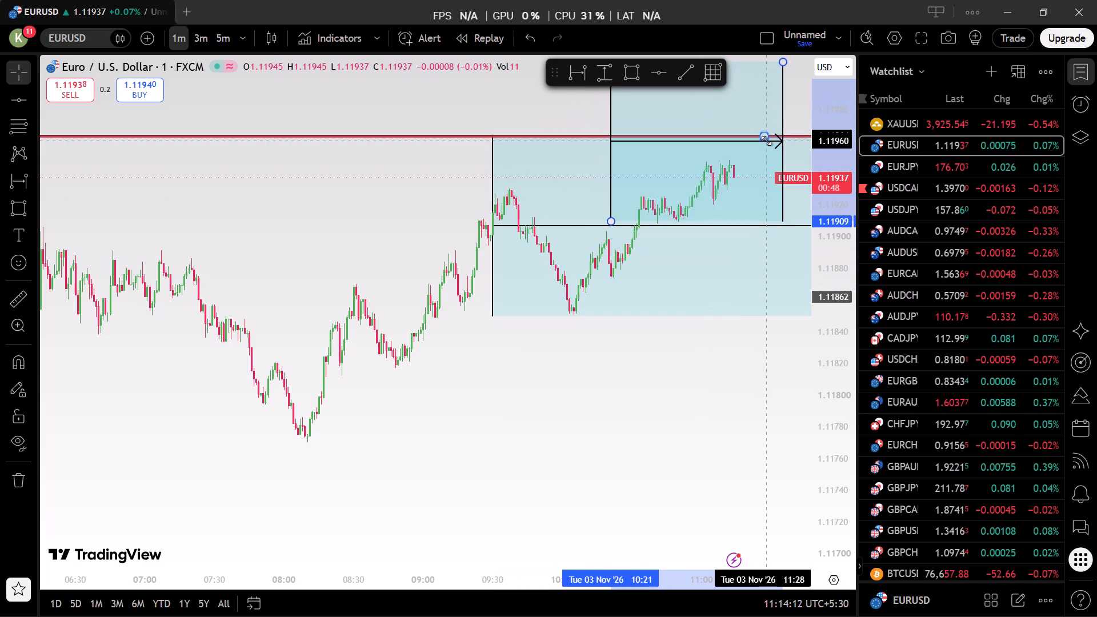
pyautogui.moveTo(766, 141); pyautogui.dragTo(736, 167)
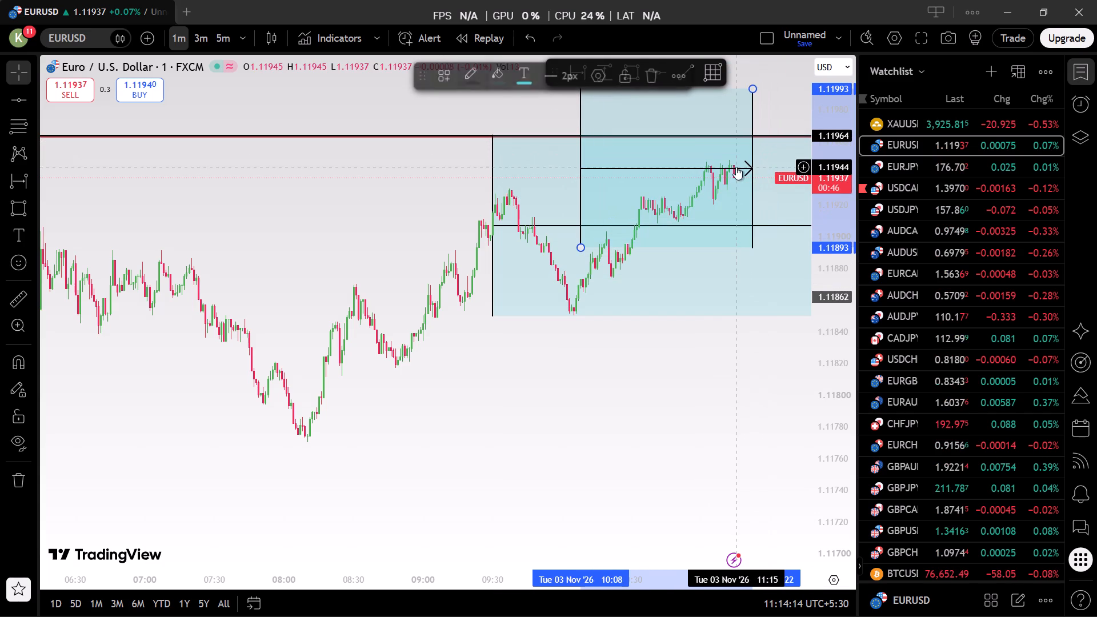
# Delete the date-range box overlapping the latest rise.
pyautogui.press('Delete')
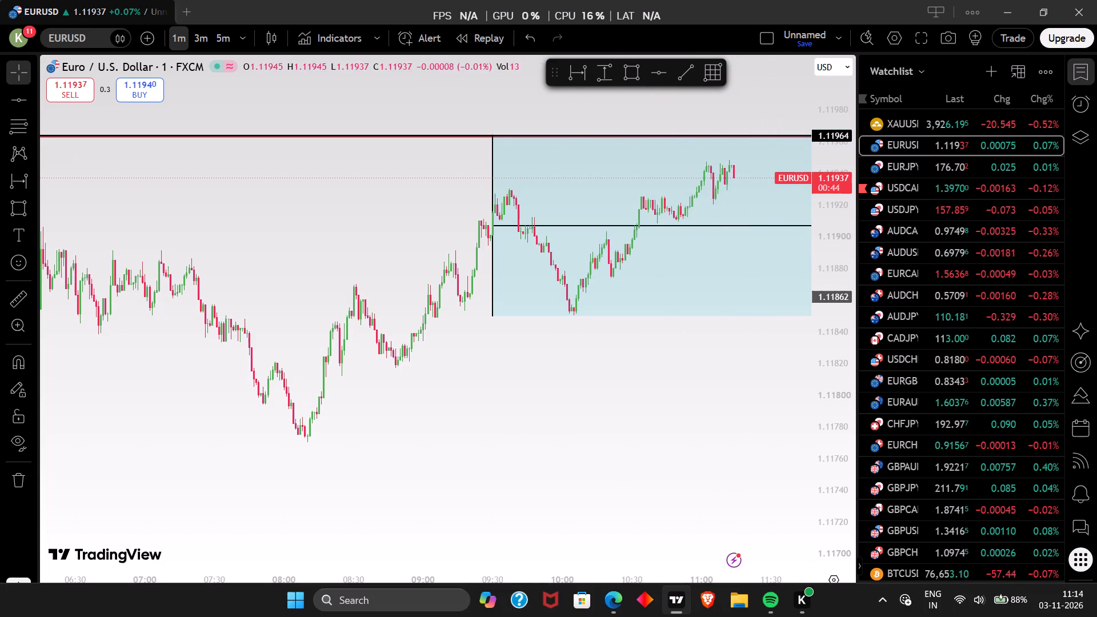
# Examine the earlier swings, reset the chart view, and frame the latest candles below the 1.11964 level.
pyautogui.moveTo(593, 452); pyautogui.dragTo(504, 506)
pyautogui.scroll(-5, 503, 506)
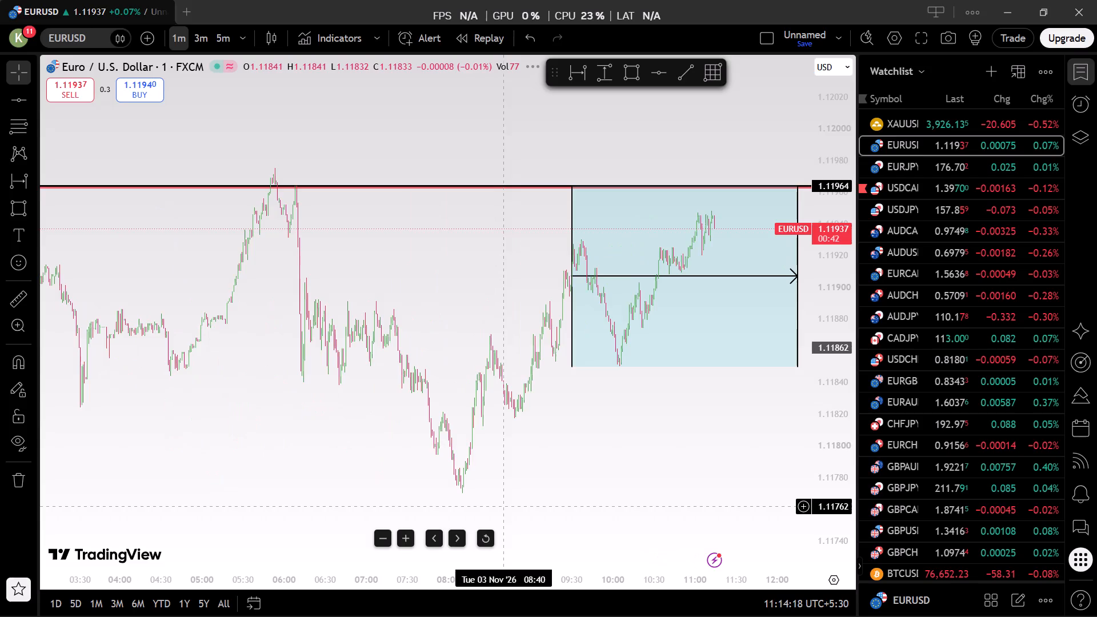
pyautogui.scroll(3, 503, 506)
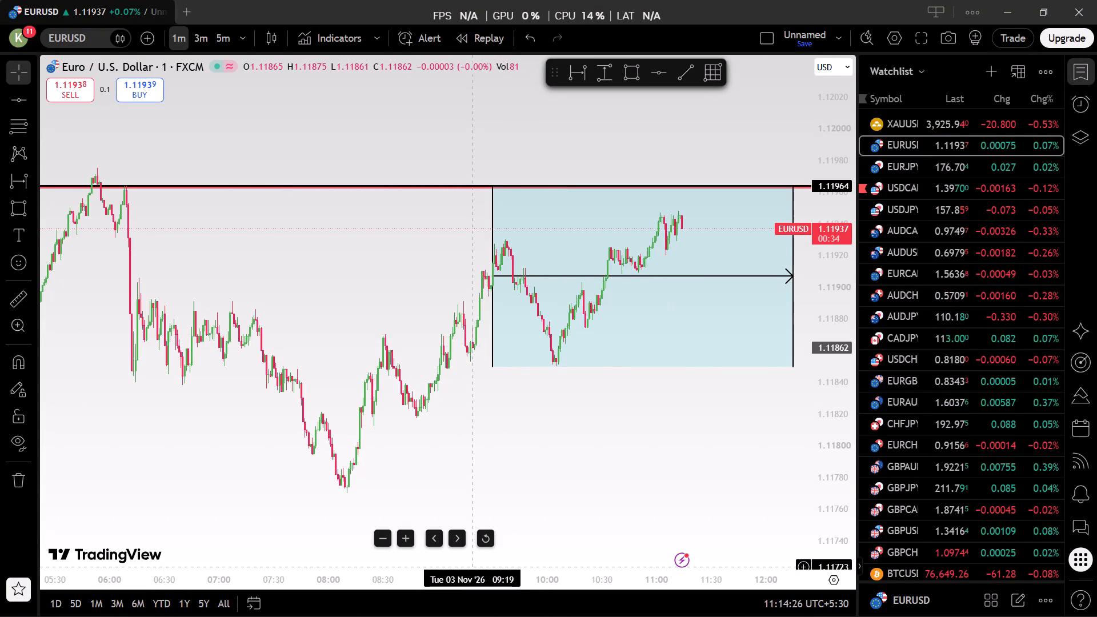
pyautogui.rightClick(623, 484)
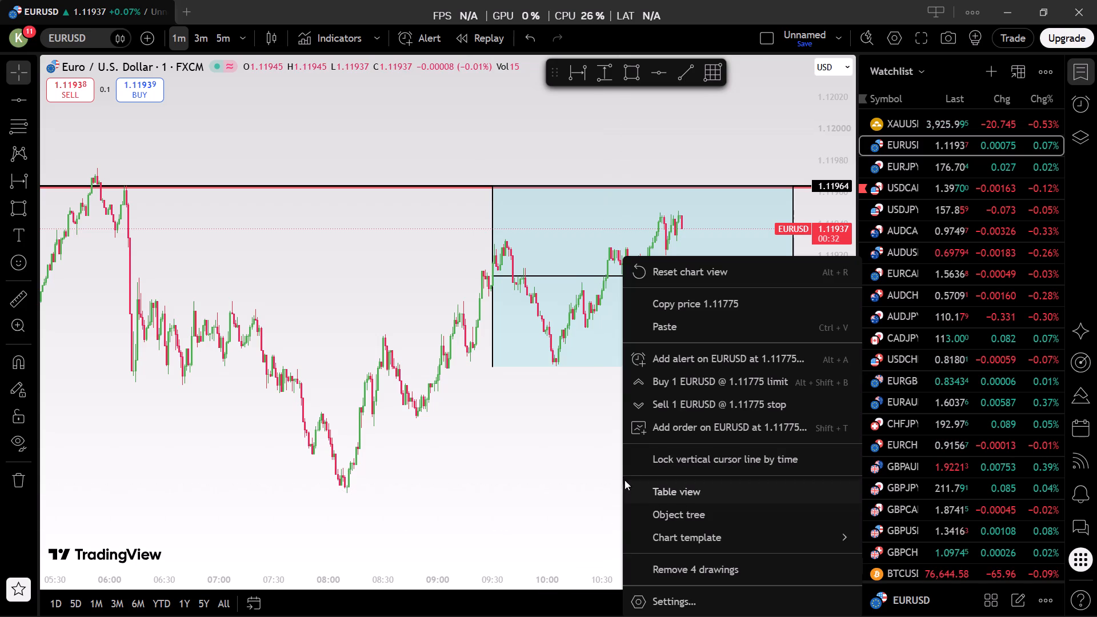
pyautogui.click(723, 271)
pyautogui.moveTo(690, 377); pyautogui.dragTo(531, 475)
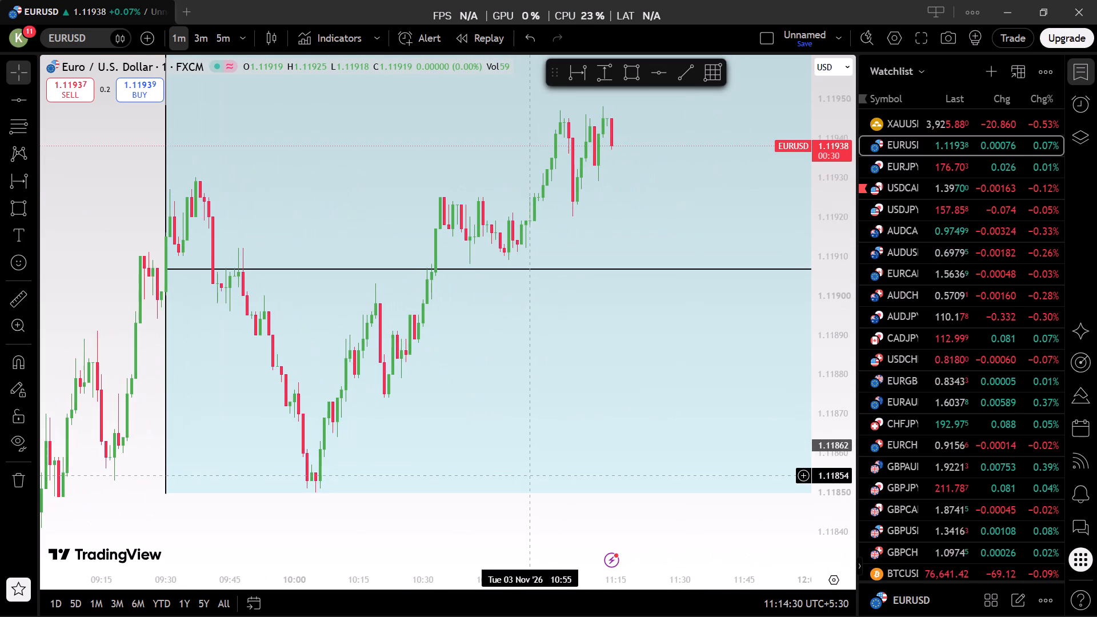
pyautogui.moveTo(557, 426); pyautogui.dragTo(418, 482)
pyautogui.moveTo(838, 158); pyautogui.dragTo(828, 305)
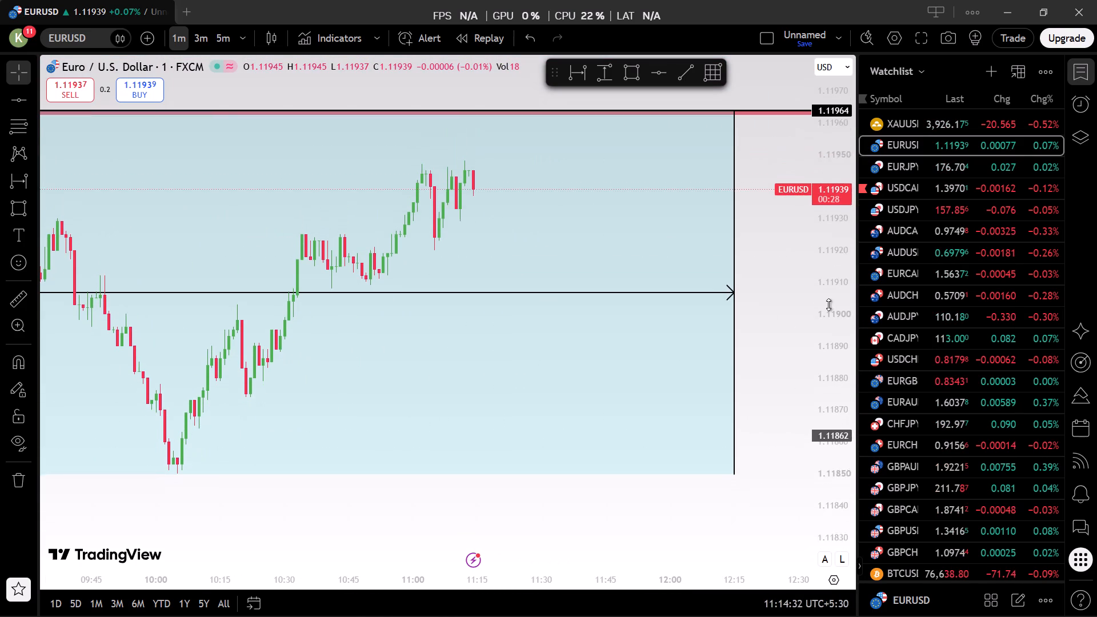
pyautogui.moveTo(828, 305); pyautogui.dragTo(828, 306)
pyautogui.moveTo(748, 254); pyautogui.dragTo(680, 389)
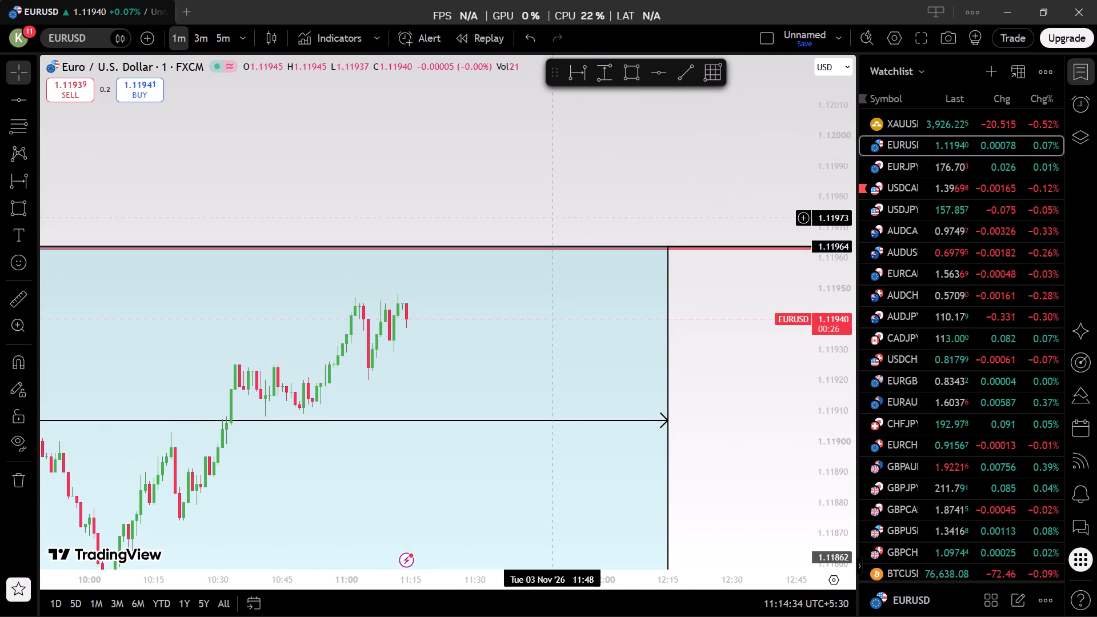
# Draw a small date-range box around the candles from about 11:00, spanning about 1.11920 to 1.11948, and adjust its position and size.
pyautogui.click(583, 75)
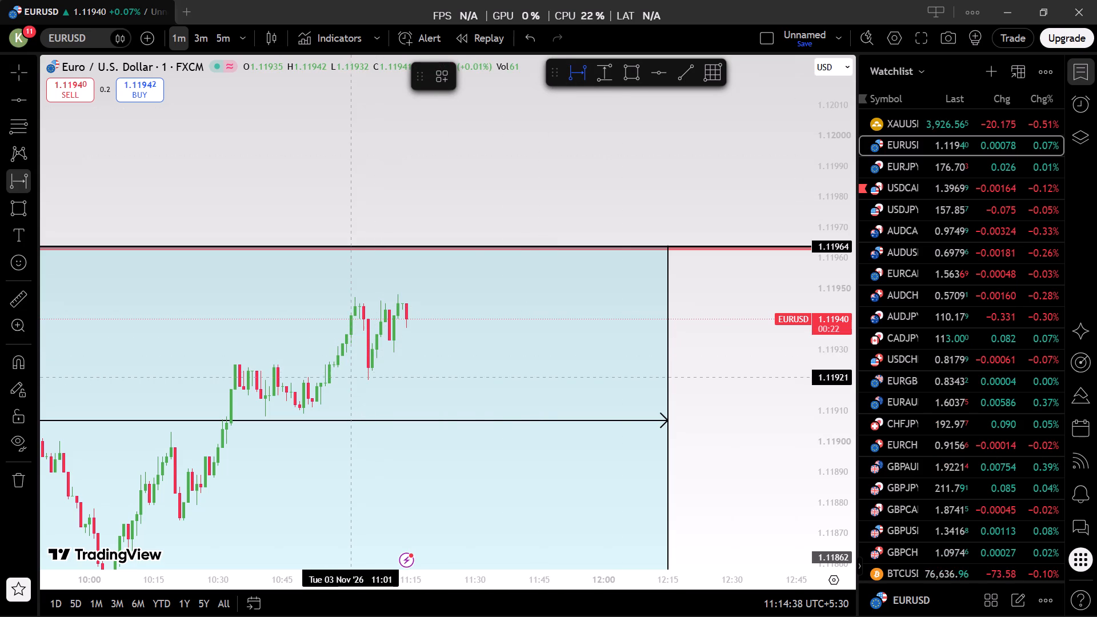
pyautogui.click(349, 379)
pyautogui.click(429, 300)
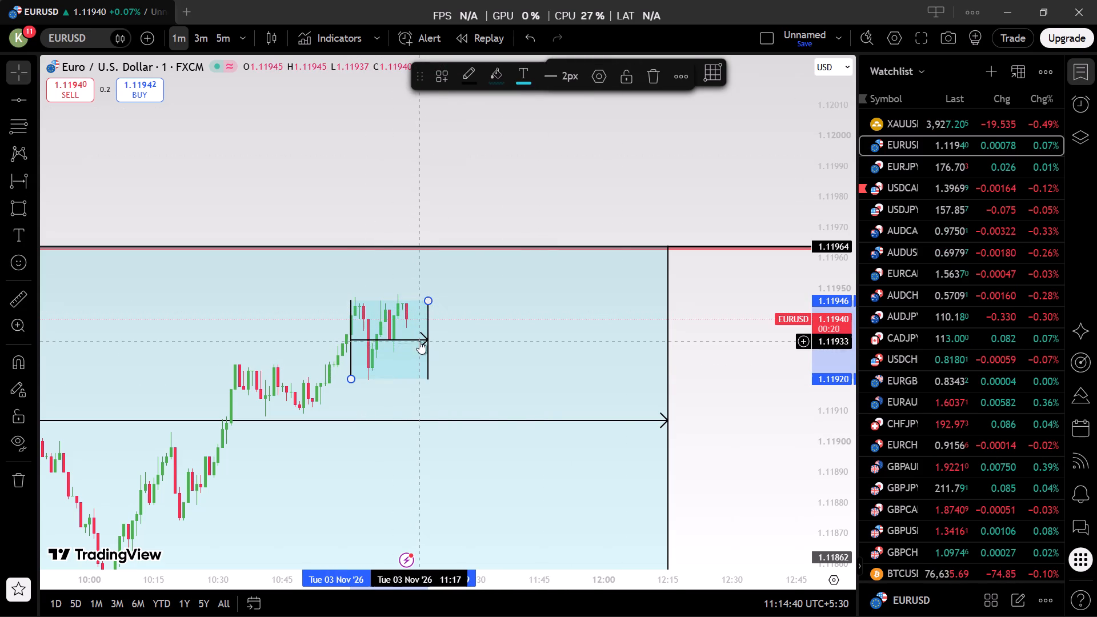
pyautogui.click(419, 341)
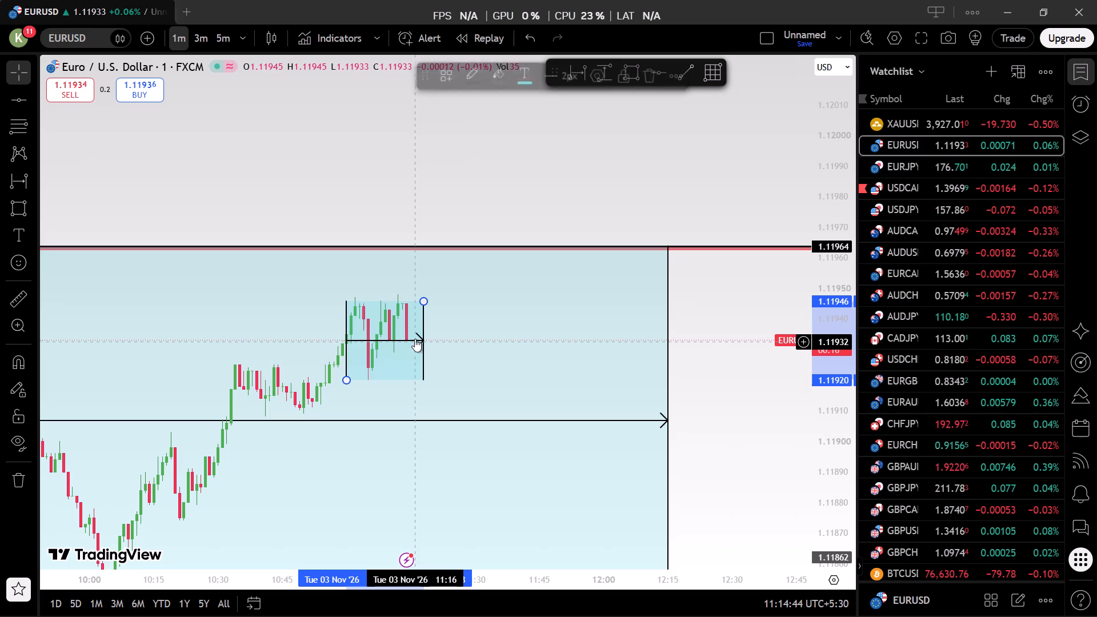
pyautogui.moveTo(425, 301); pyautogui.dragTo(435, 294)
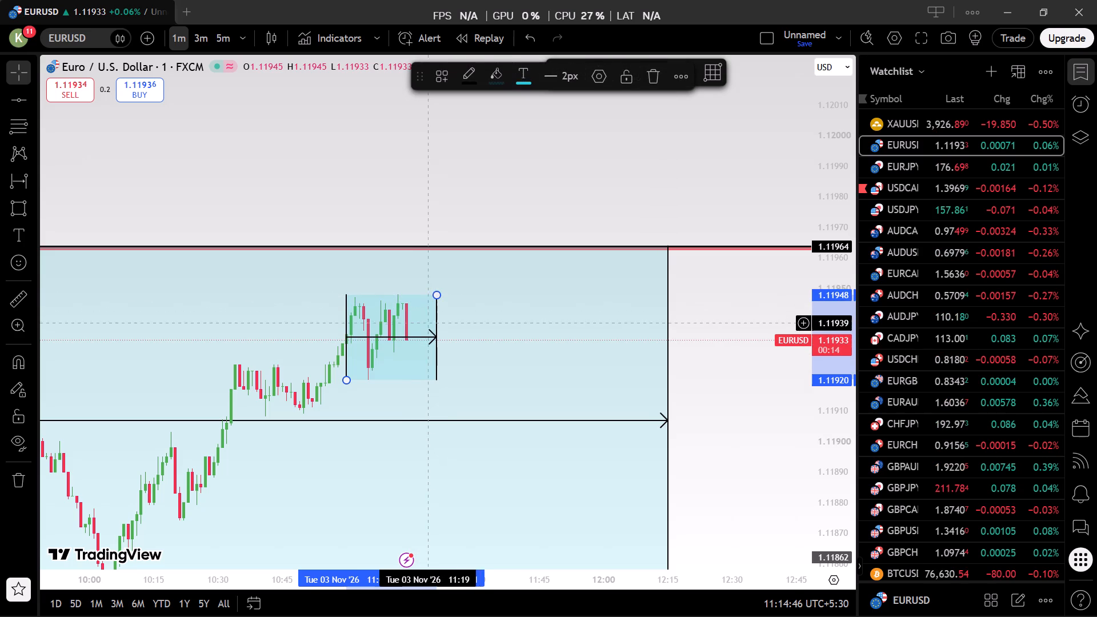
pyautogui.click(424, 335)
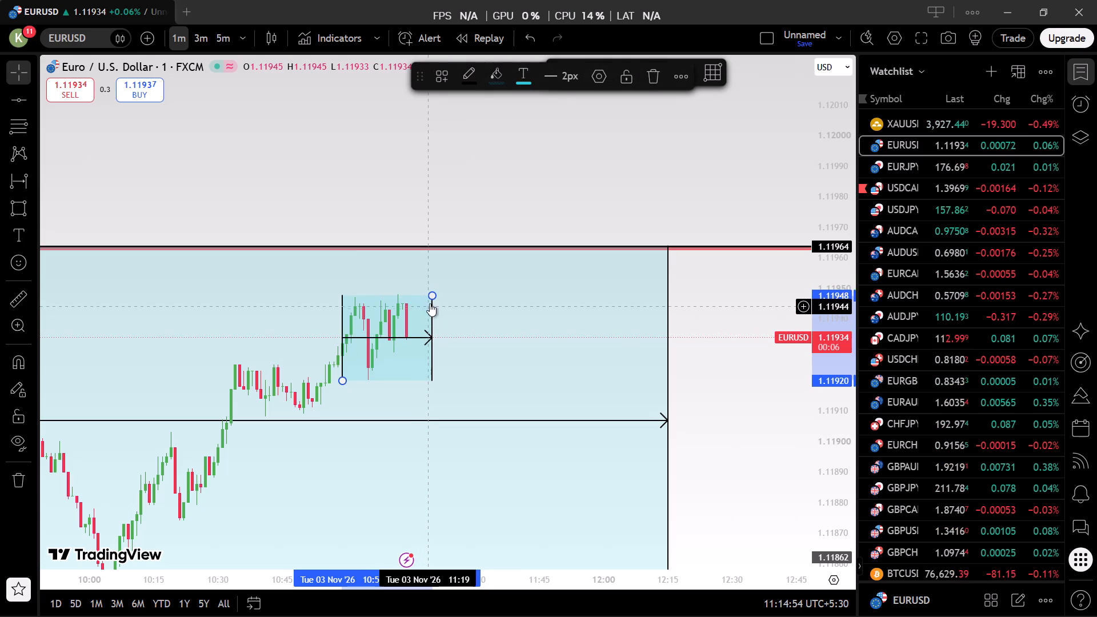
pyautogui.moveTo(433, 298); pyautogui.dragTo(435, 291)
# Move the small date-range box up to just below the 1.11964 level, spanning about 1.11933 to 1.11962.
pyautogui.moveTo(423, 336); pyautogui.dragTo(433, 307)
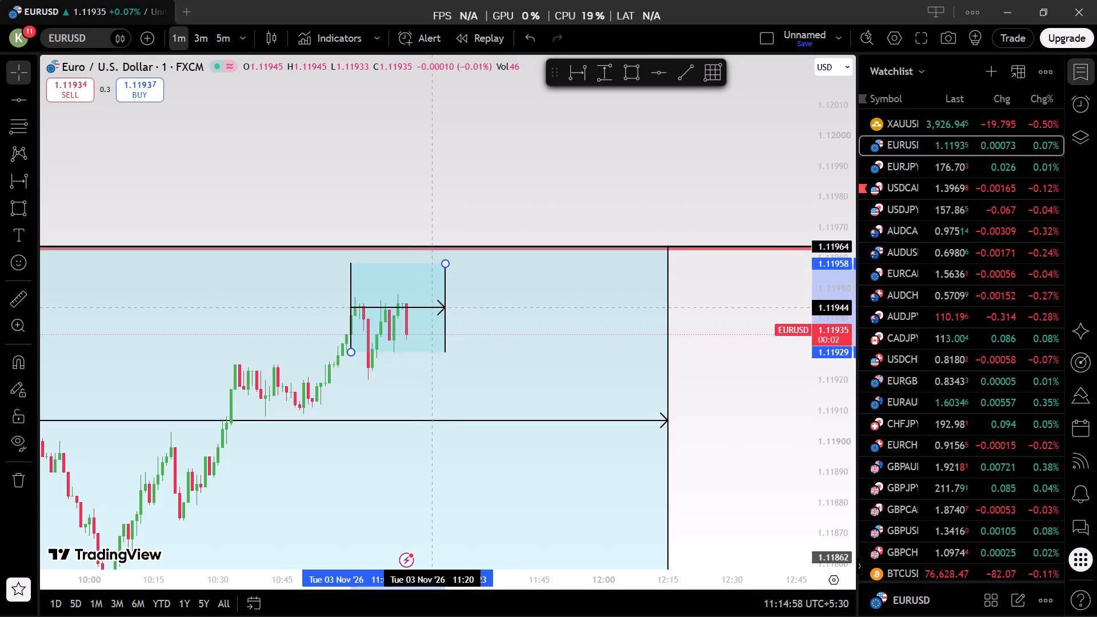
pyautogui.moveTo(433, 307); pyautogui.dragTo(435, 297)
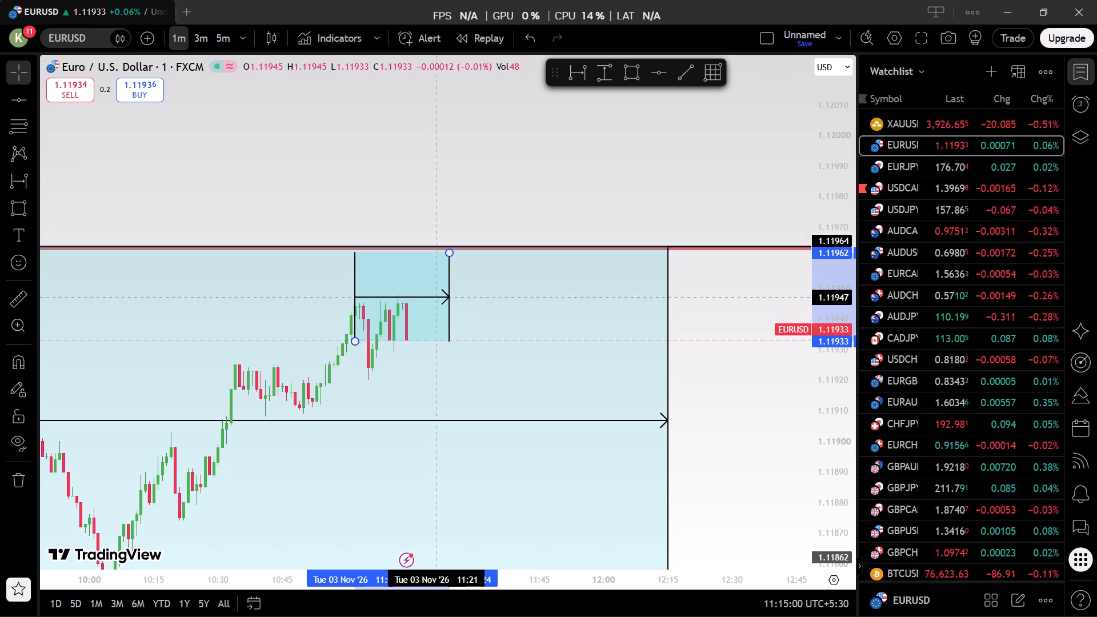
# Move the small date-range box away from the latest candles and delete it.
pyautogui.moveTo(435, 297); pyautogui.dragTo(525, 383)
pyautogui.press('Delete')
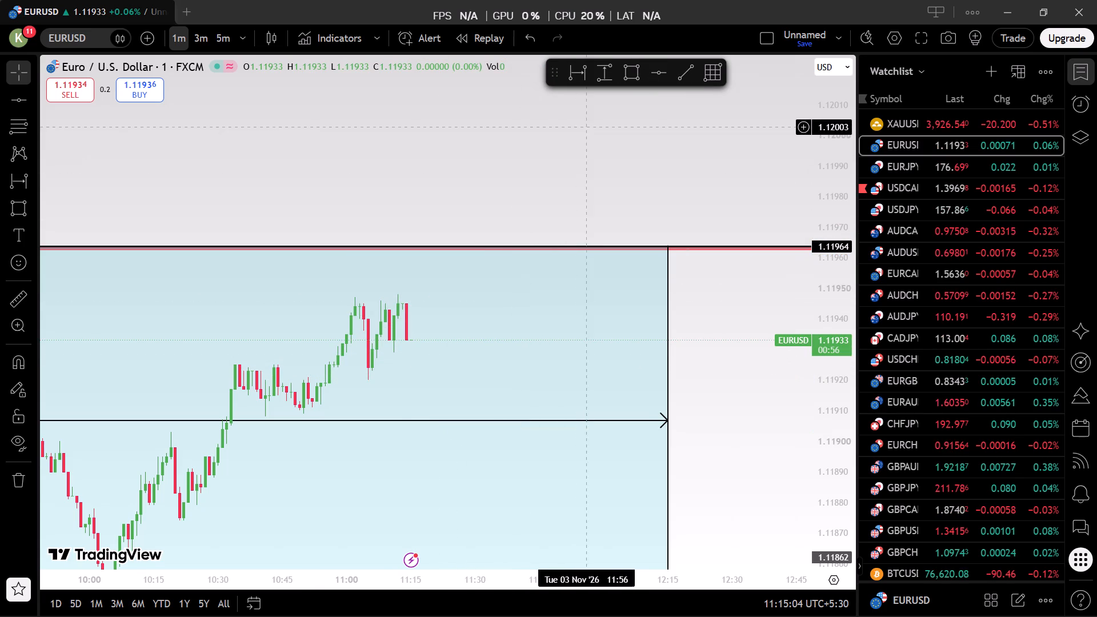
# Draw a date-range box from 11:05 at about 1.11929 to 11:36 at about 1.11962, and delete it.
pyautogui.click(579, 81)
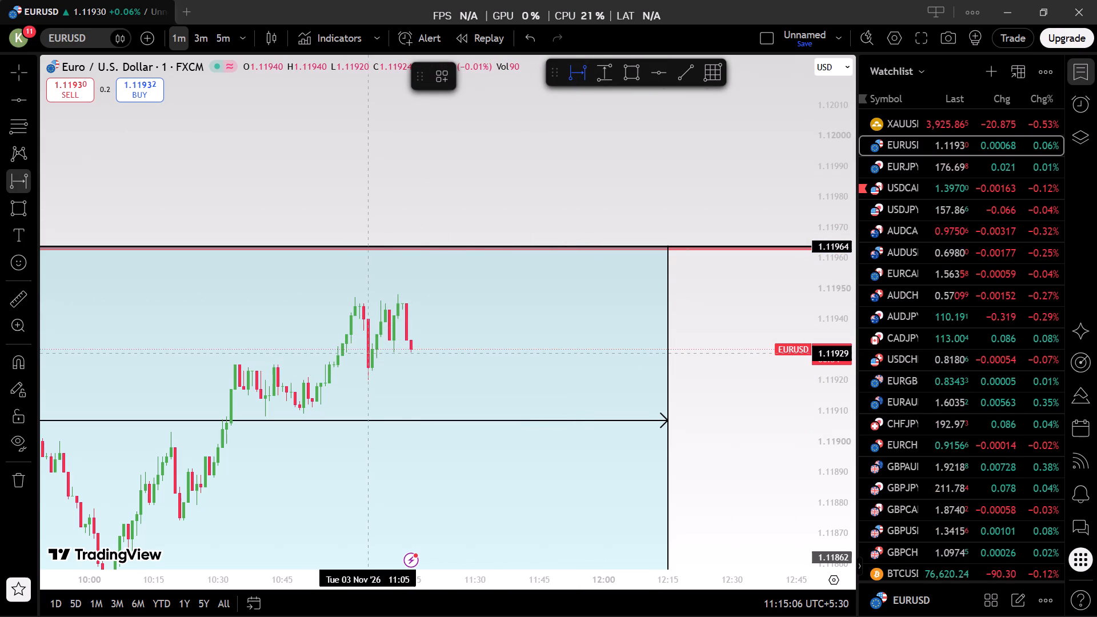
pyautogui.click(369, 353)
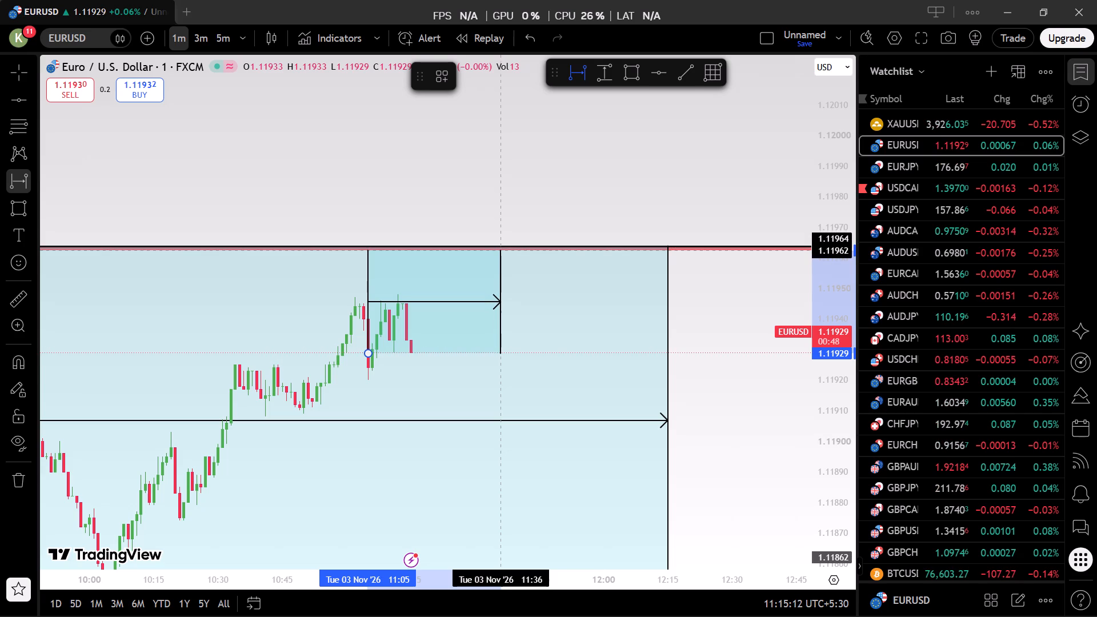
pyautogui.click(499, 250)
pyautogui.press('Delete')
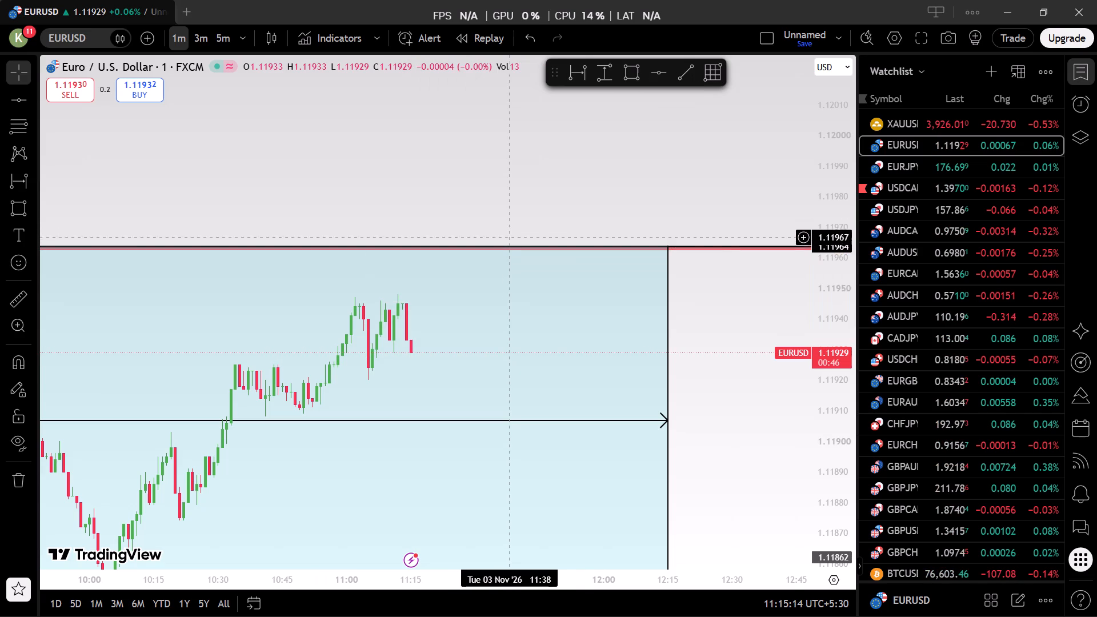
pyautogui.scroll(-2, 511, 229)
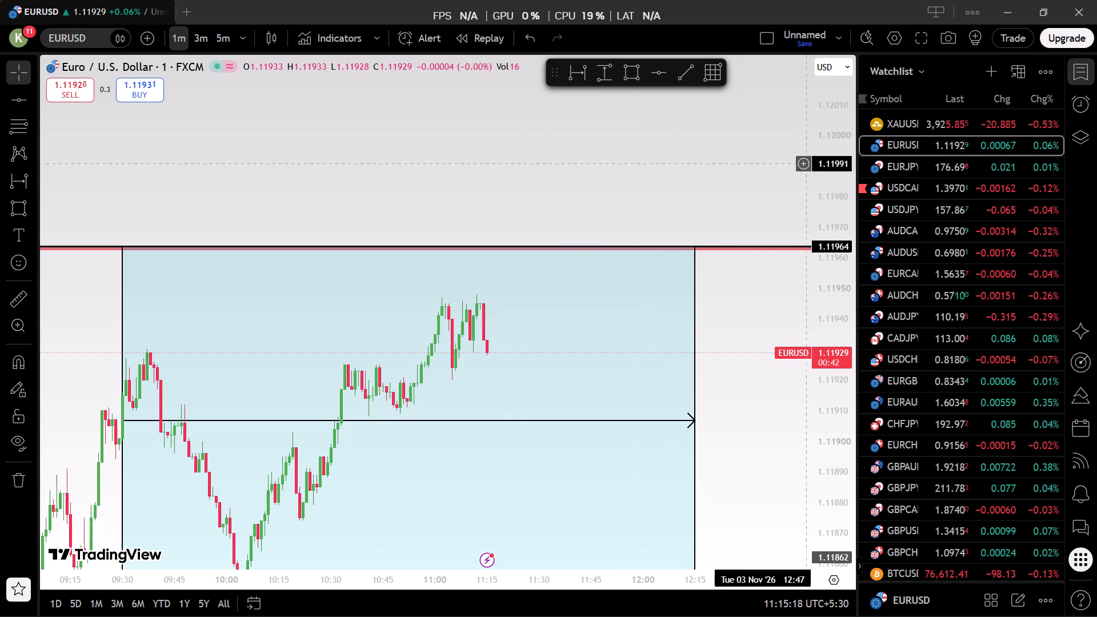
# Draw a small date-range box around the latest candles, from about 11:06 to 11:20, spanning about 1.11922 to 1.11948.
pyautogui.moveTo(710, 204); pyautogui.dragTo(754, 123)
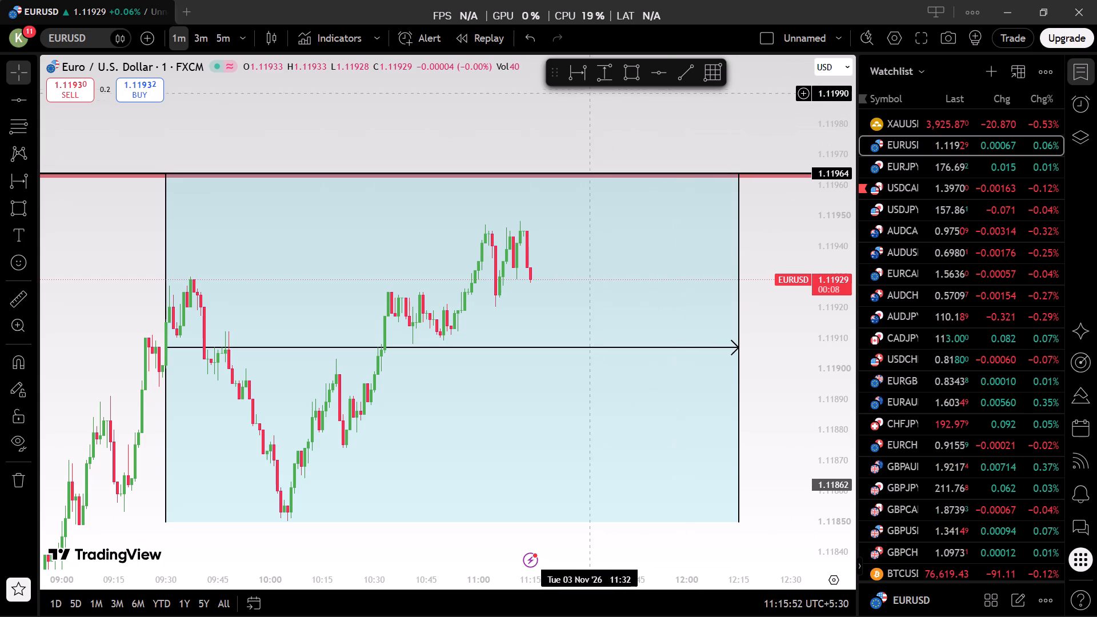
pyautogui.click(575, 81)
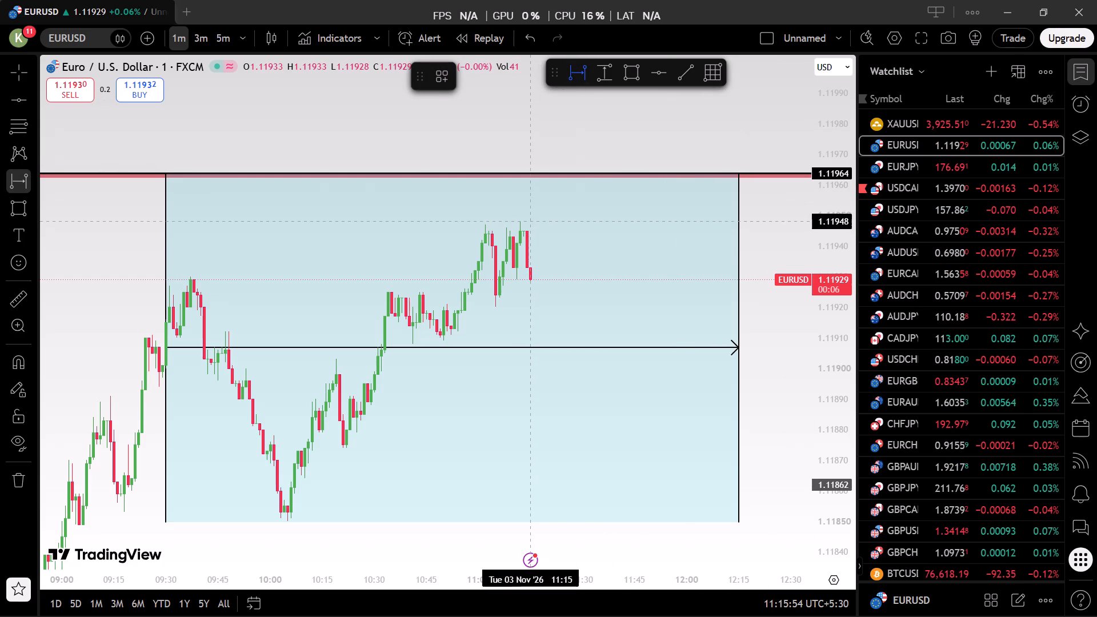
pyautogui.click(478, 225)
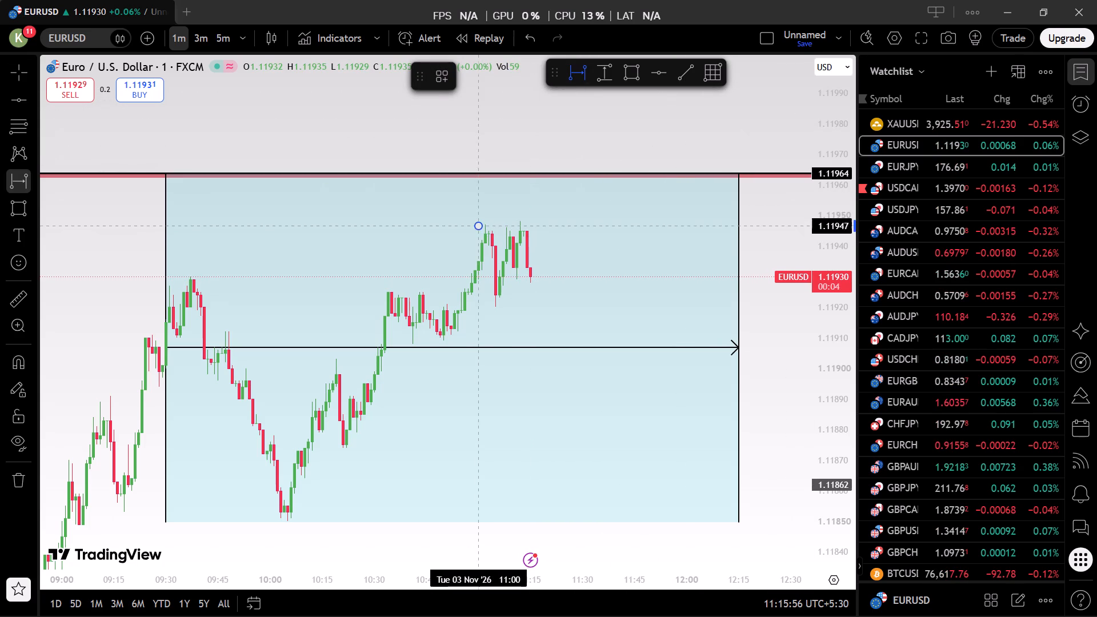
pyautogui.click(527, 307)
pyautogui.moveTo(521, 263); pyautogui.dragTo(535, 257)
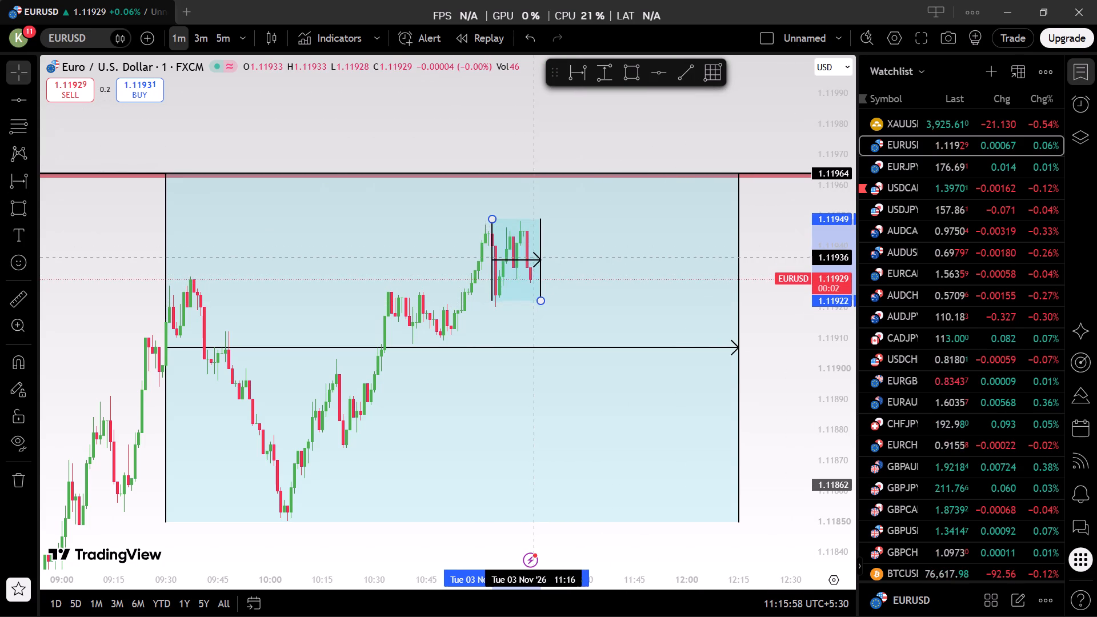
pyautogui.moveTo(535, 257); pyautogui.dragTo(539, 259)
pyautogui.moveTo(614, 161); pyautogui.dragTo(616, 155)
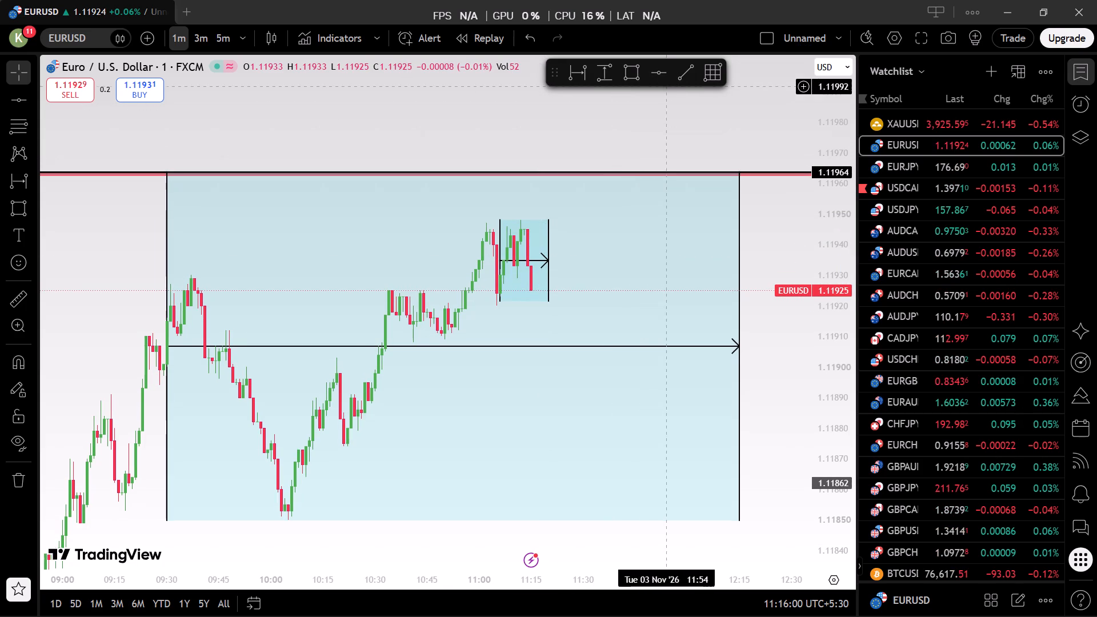
# Place a horizontal line at 1.11922, along the bottom edge of the small date-range box.
pyautogui.click(661, 80)
pyautogui.click(689, 299)
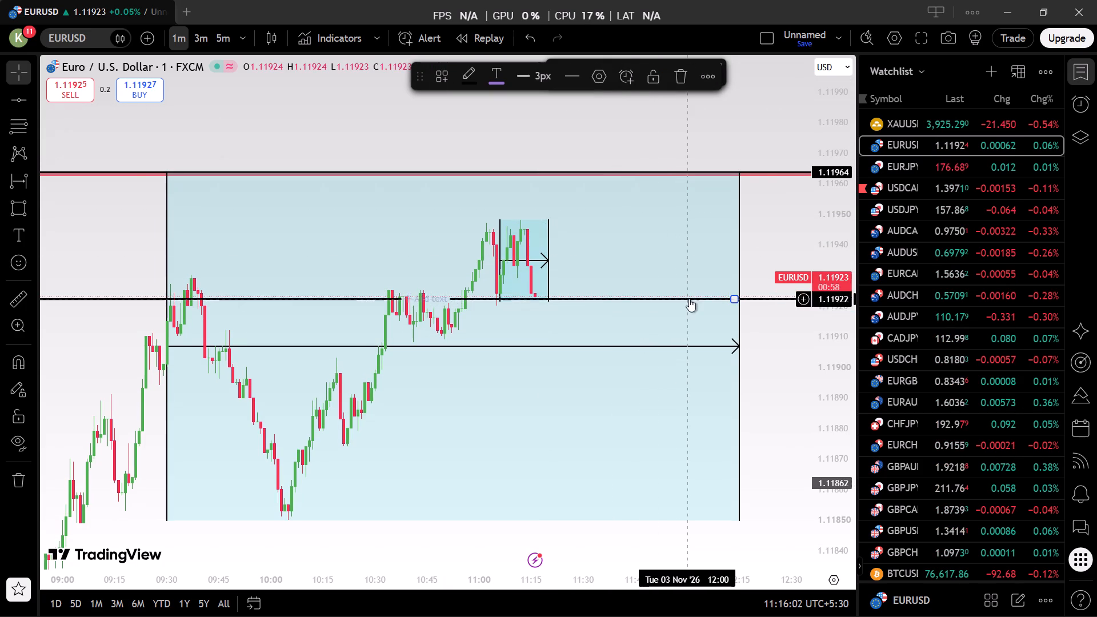
pyautogui.click(716, 108)
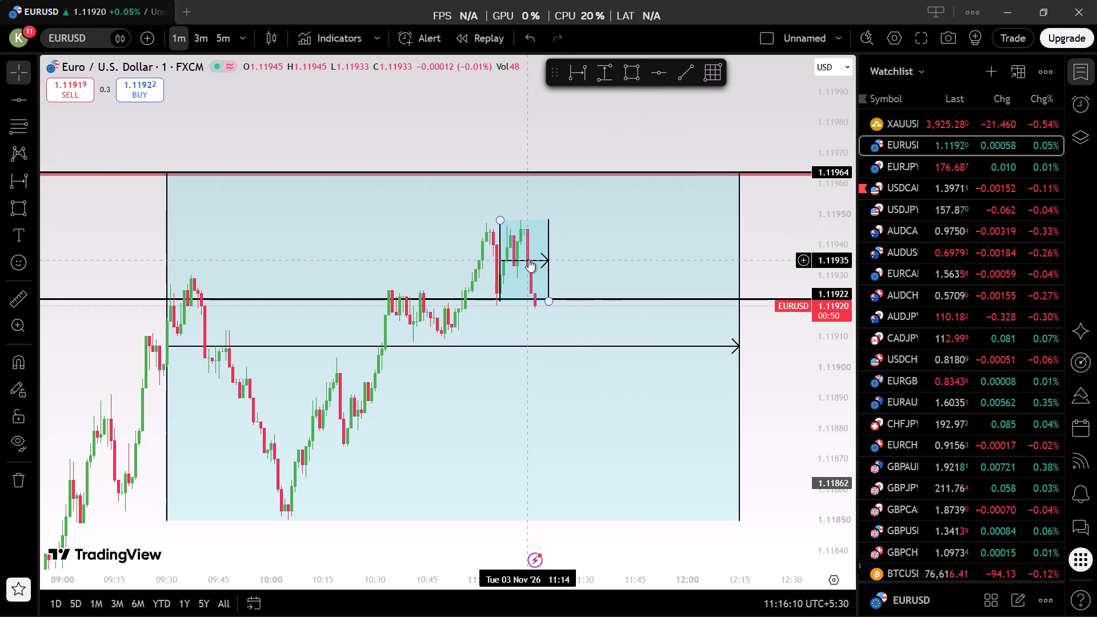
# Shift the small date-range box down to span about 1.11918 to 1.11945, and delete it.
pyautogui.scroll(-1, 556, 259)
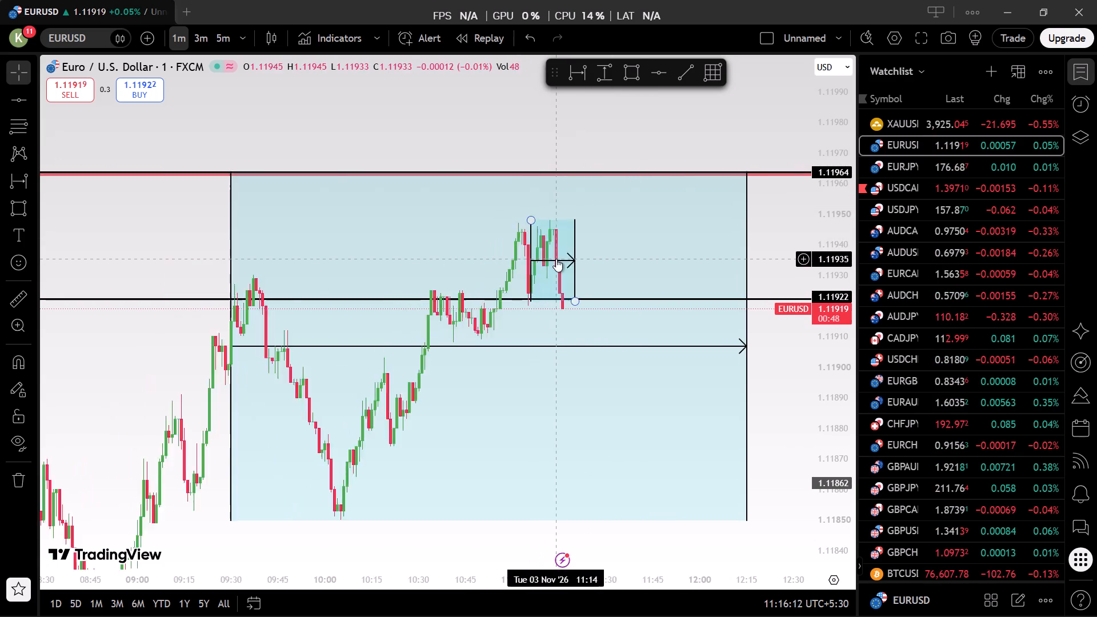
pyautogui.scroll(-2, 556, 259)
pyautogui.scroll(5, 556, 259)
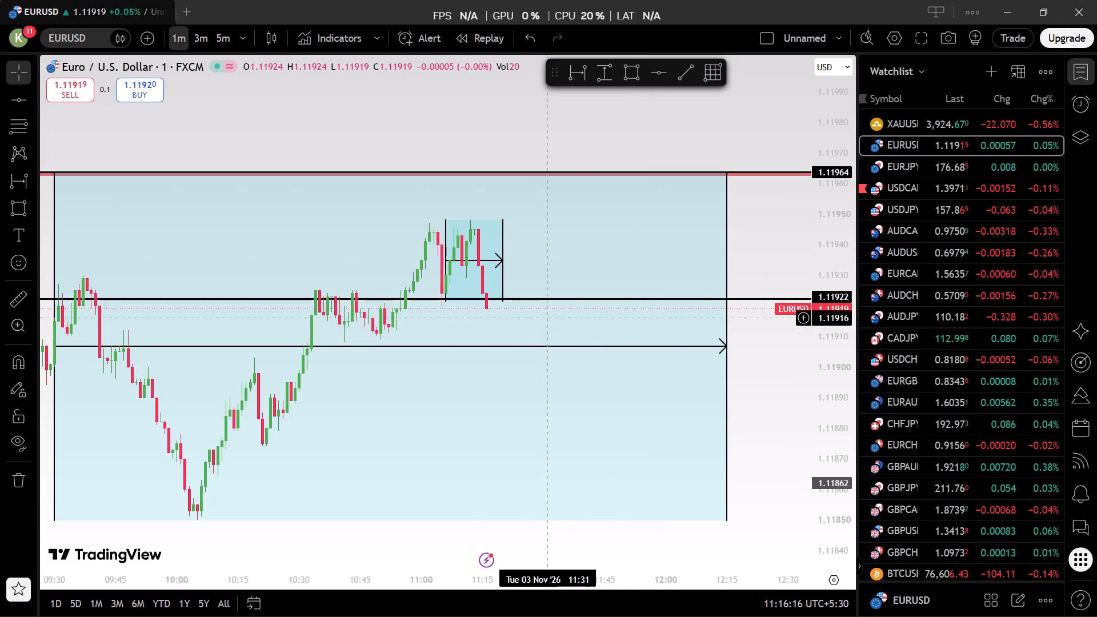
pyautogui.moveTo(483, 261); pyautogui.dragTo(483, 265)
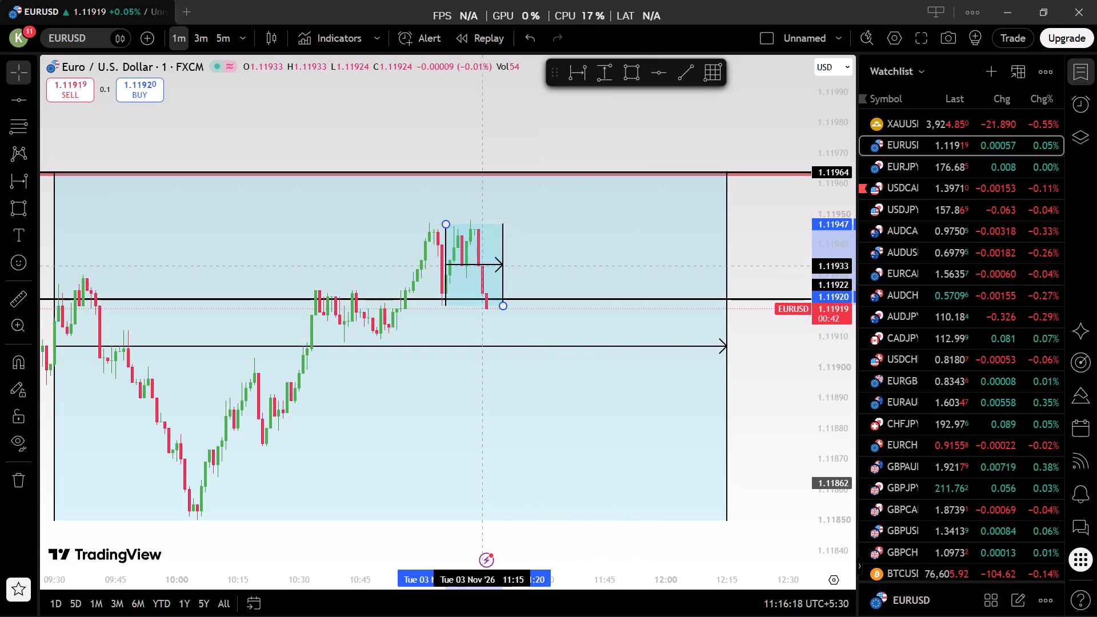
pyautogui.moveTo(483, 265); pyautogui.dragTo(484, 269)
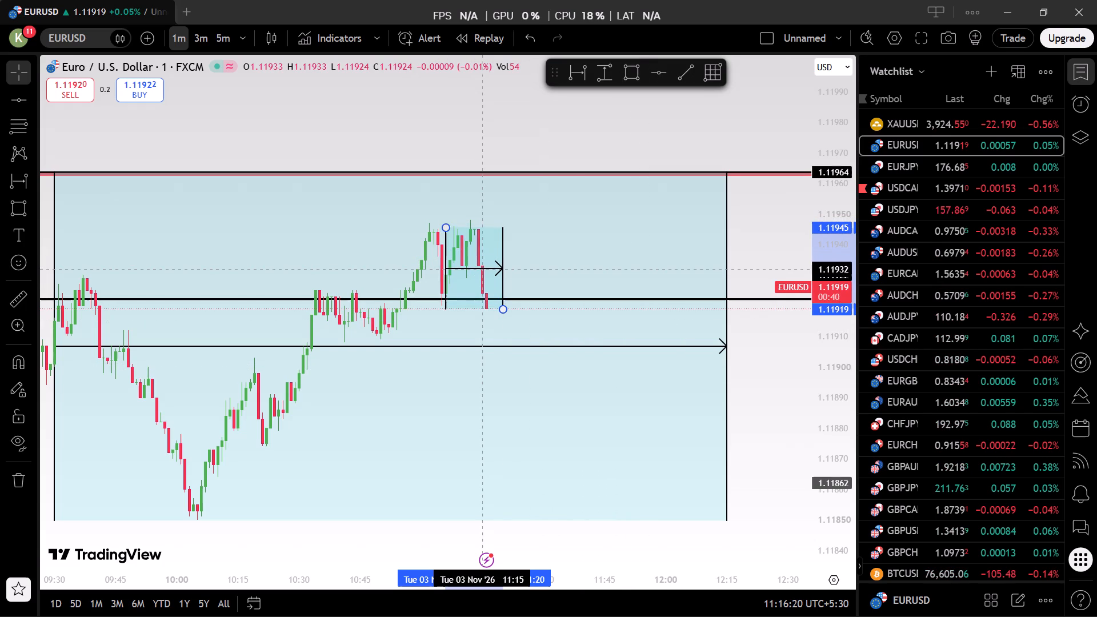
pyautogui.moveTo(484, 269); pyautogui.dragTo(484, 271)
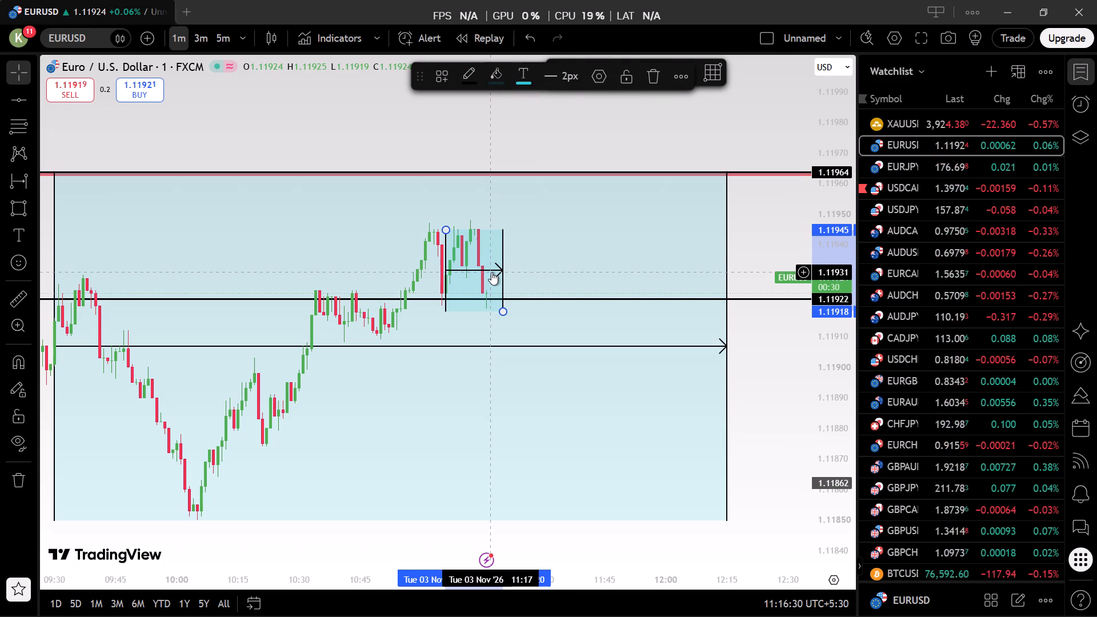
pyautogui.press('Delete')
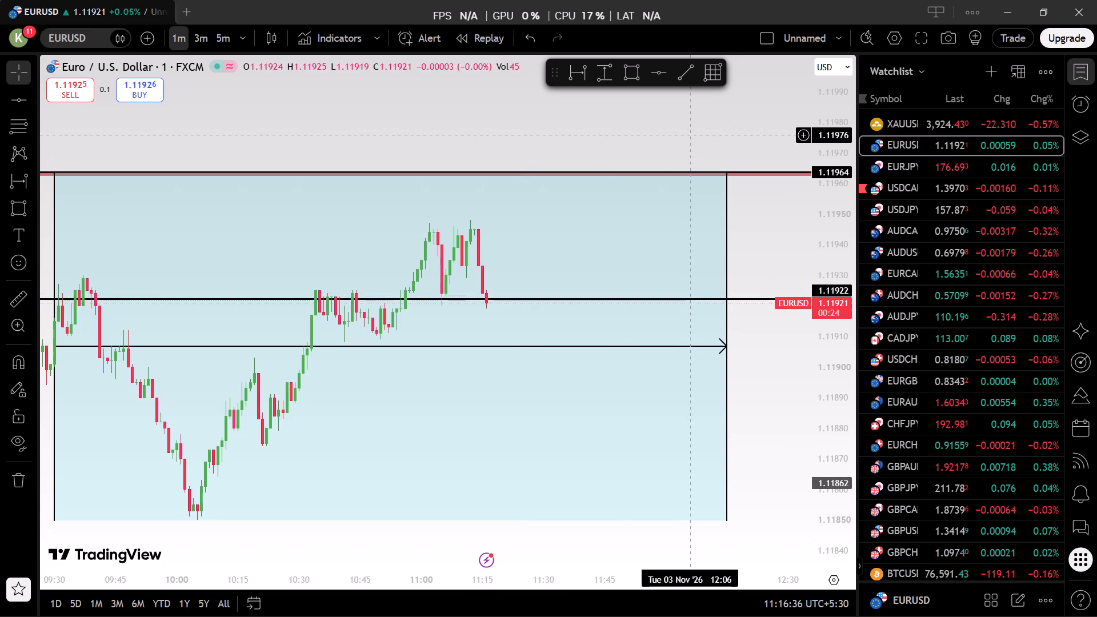
# Switch the chart to the 5-minute timeframe and examine the recent swing against the horizontal levels.
pyautogui.click(207, 39)
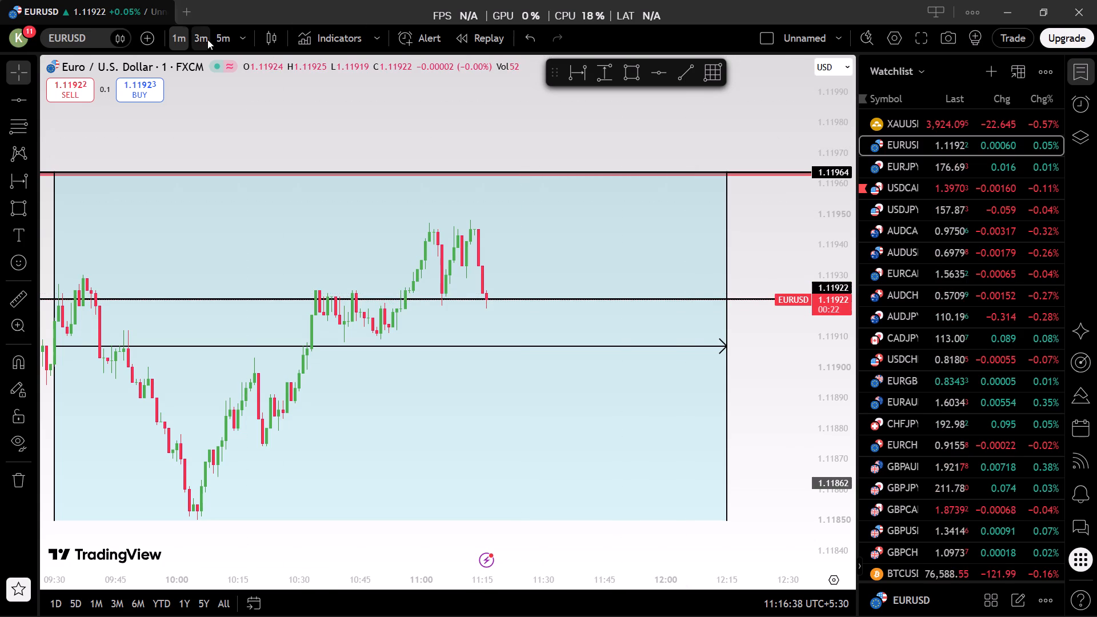
pyautogui.click(218, 39)
pyautogui.scroll(2, 545, 211)
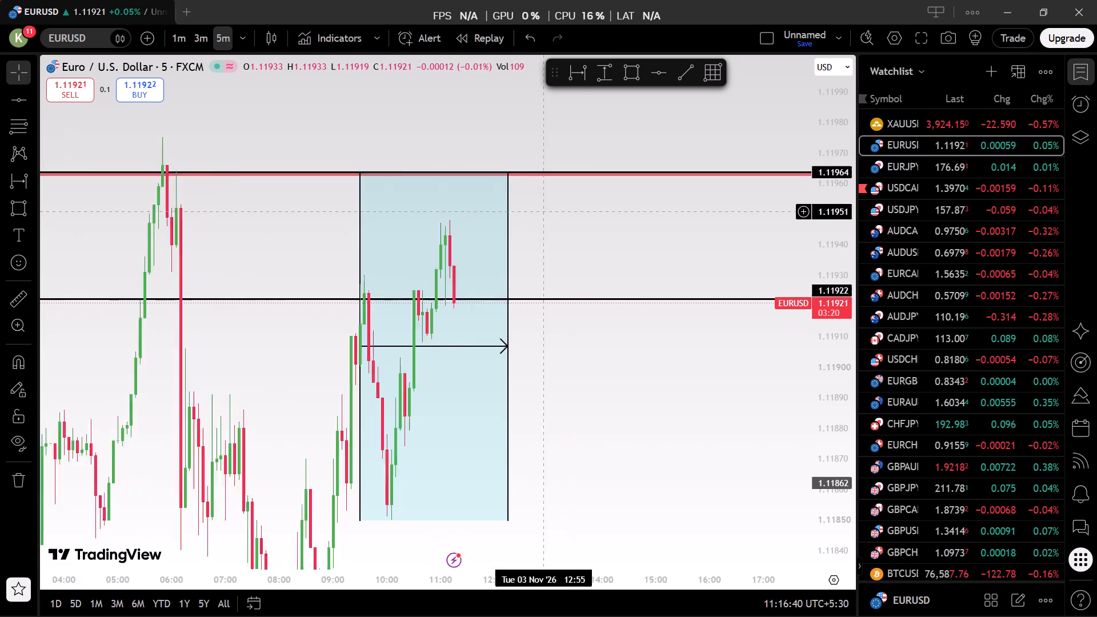
pyautogui.scroll(2, 545, 211)
pyautogui.scroll(-2, 476, 233)
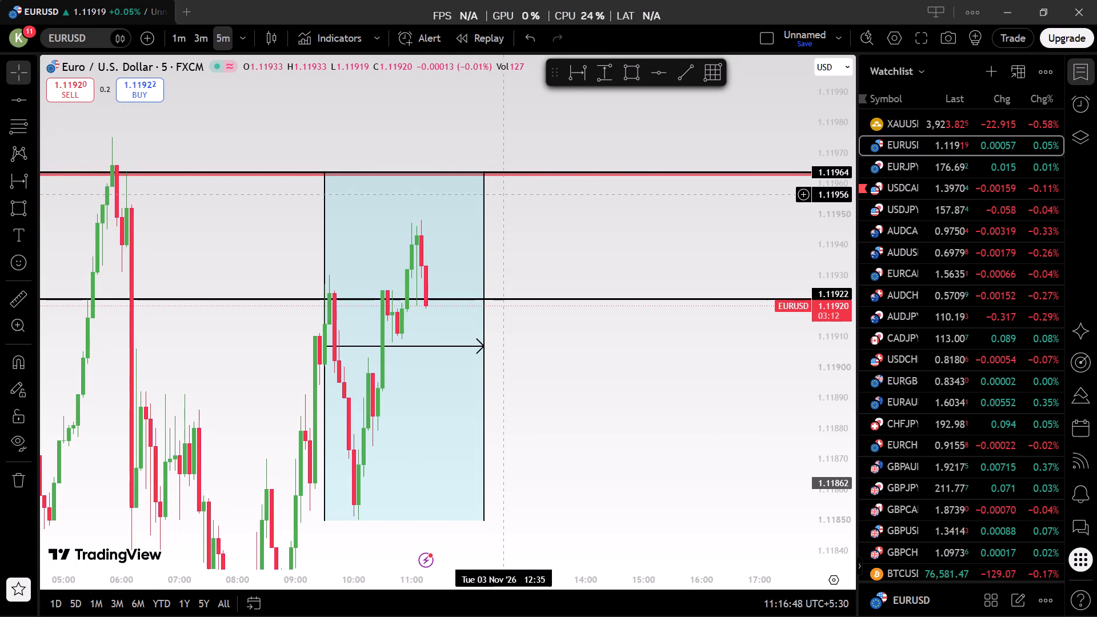
# On the 3-minute timeframe, draw a date-range box and position it from 10:48 to 11:45, spanning about 1.11921 to 1.11948.
pyautogui.click(206, 36)
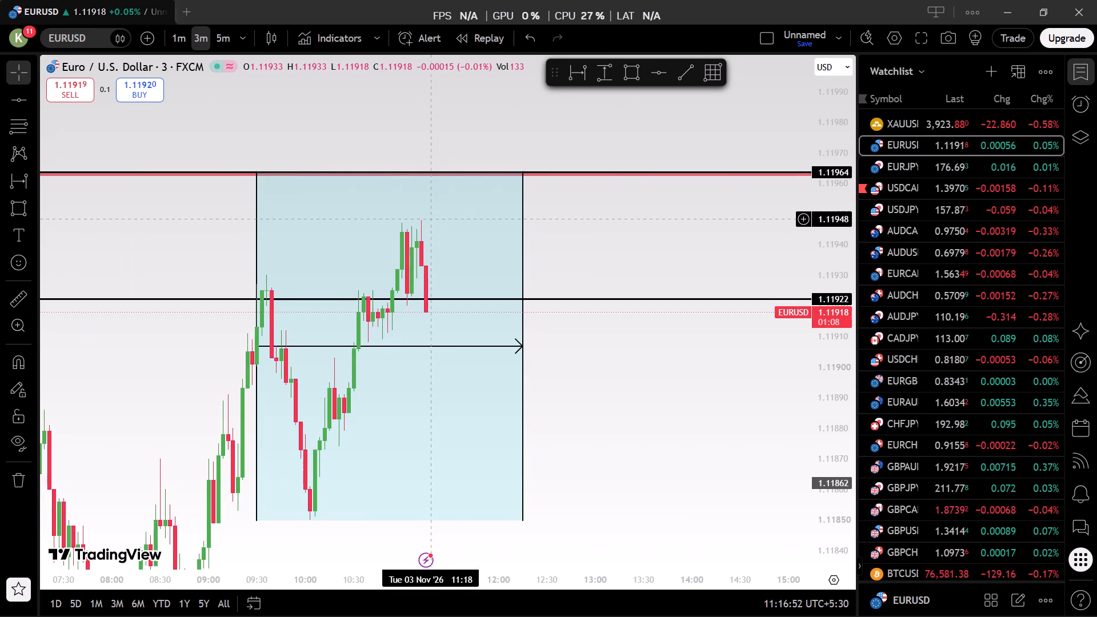
pyautogui.click(583, 71)
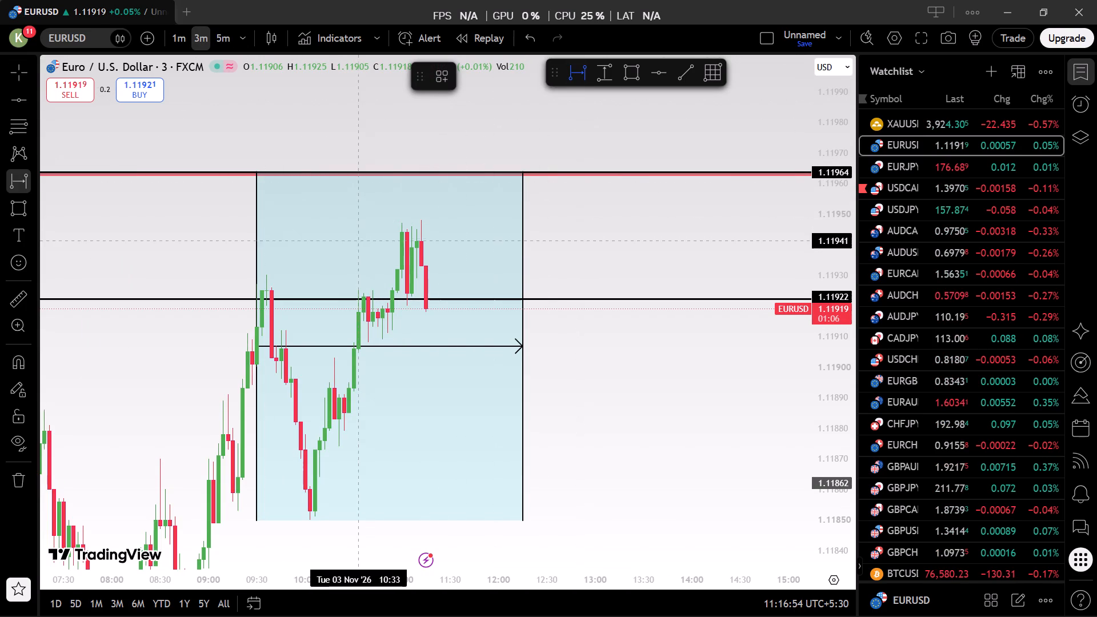
pyautogui.click(361, 222)
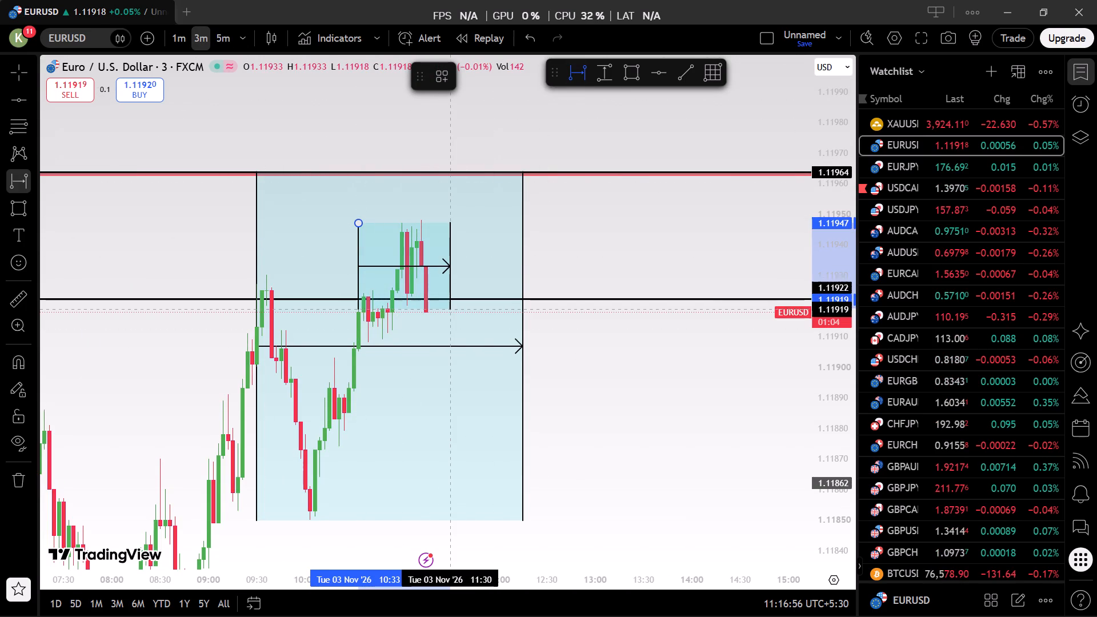
pyautogui.click(450, 306)
pyautogui.moveTo(444, 269); pyautogui.dragTo(460, 267)
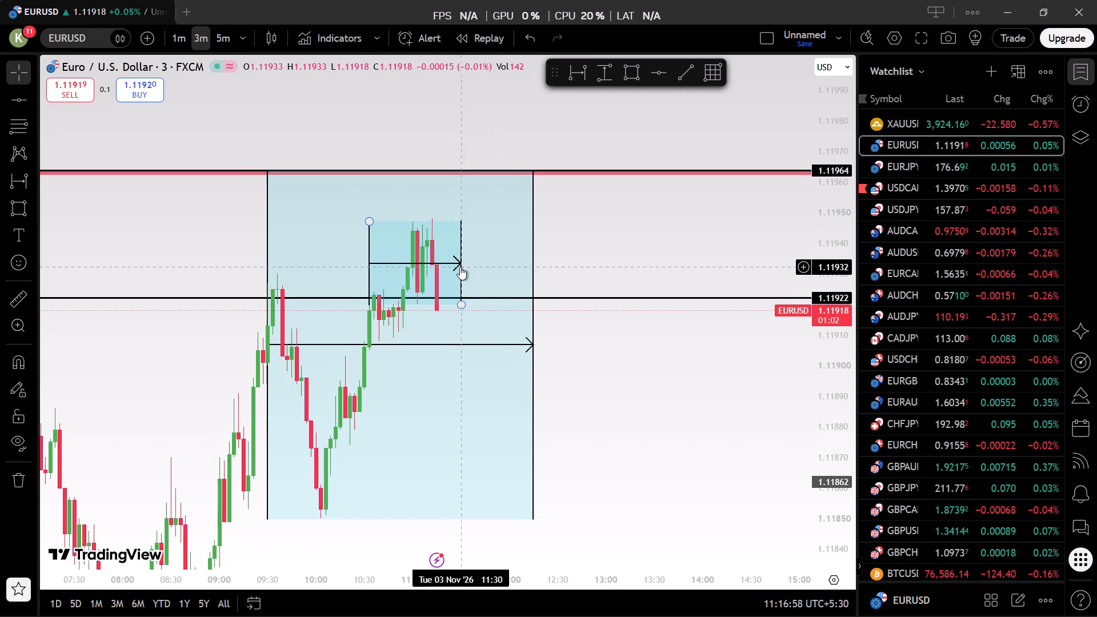
pyautogui.moveTo(460, 266); pyautogui.dragTo(479, 284)
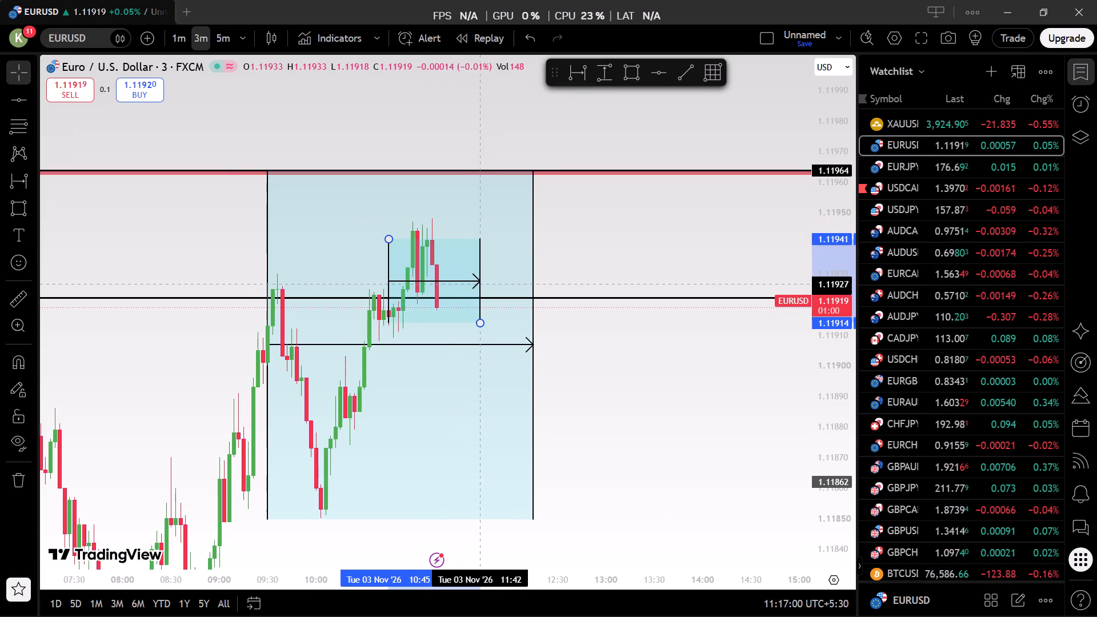
pyautogui.moveTo(479, 284); pyautogui.dragTo(485, 263)
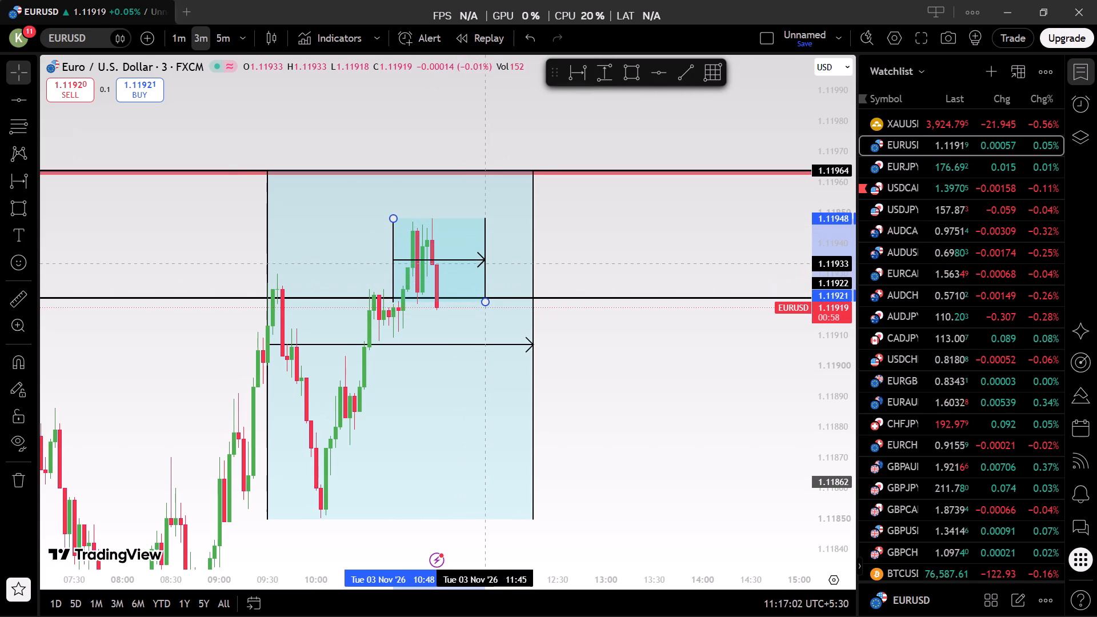
pyautogui.moveTo(485, 263); pyautogui.dragTo(485, 264)
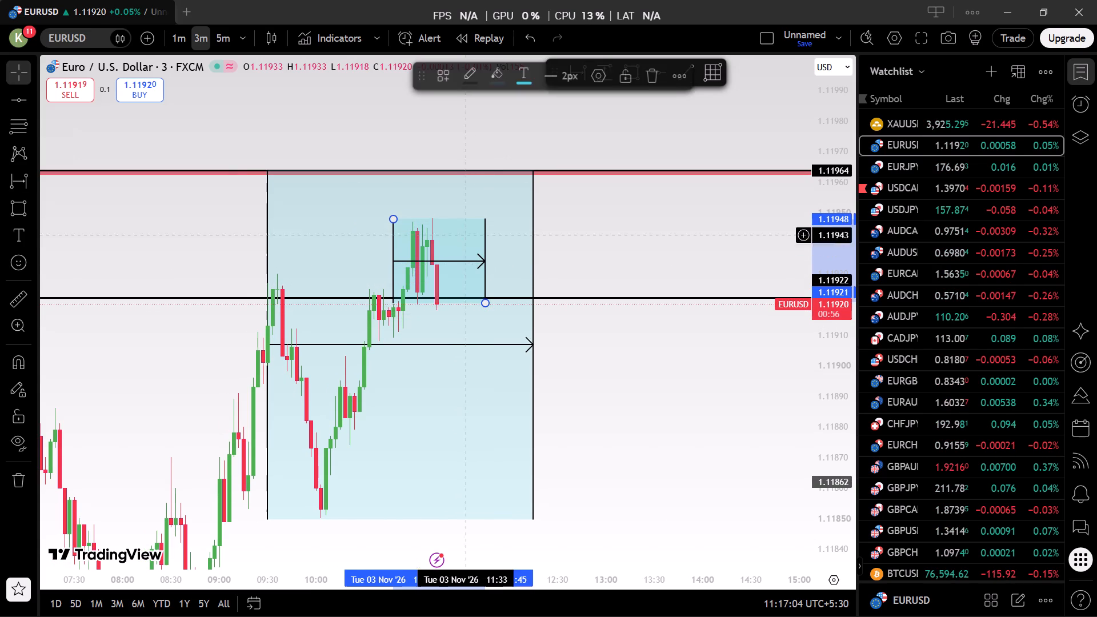
# Compare the new date-range box on the 1-minute timeframe and return the chart to the 5-minute timeframe.
pyautogui.click(174, 37)
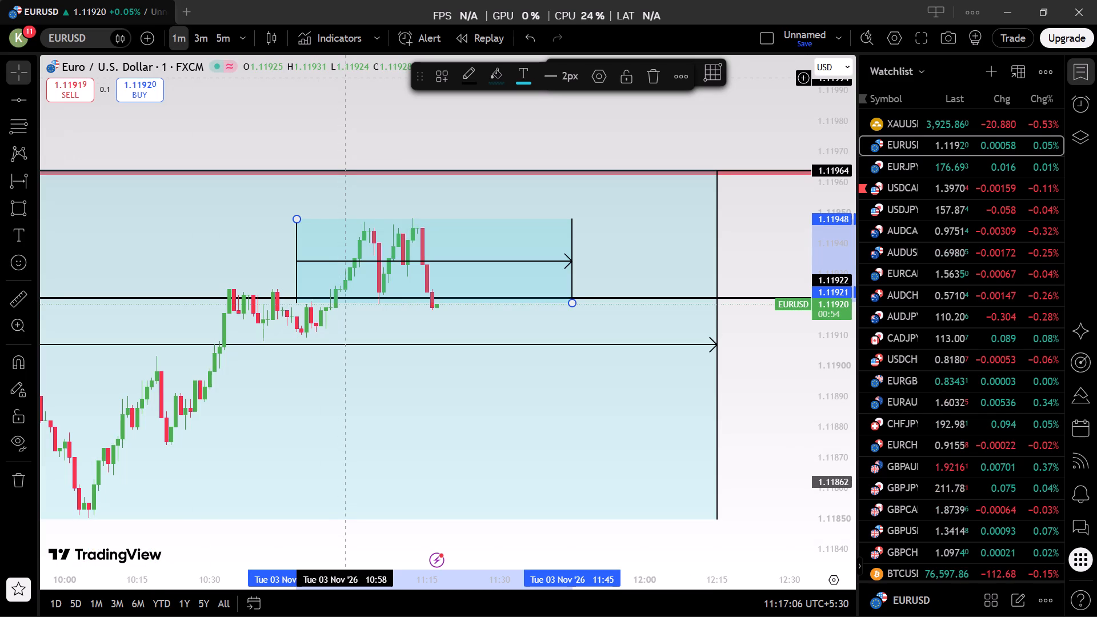
pyautogui.click(218, 39)
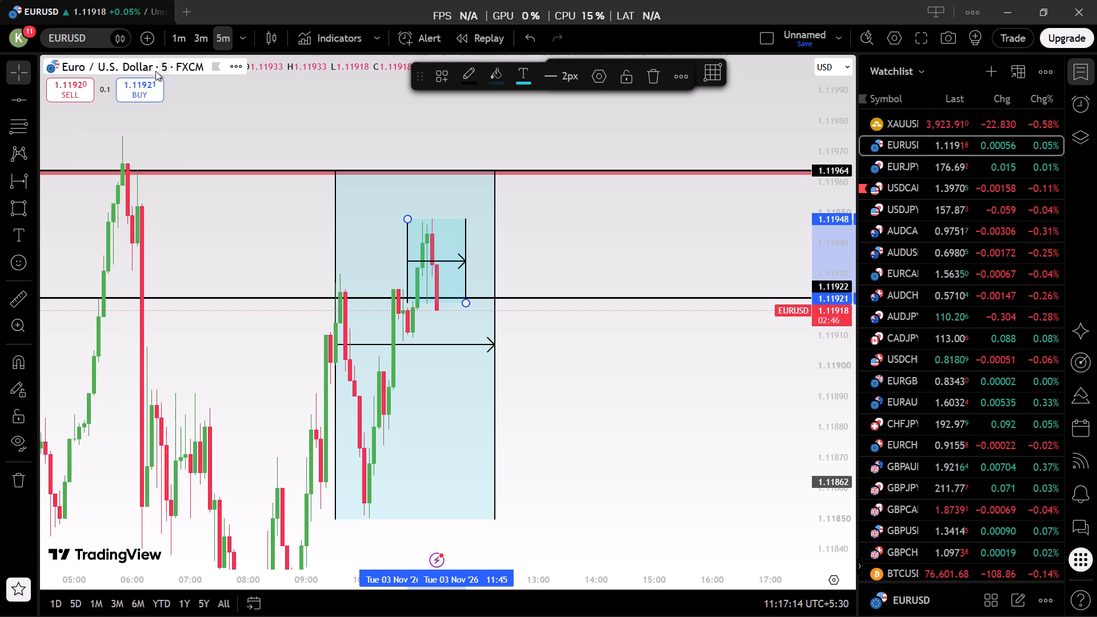
pyautogui.click(0, 0)
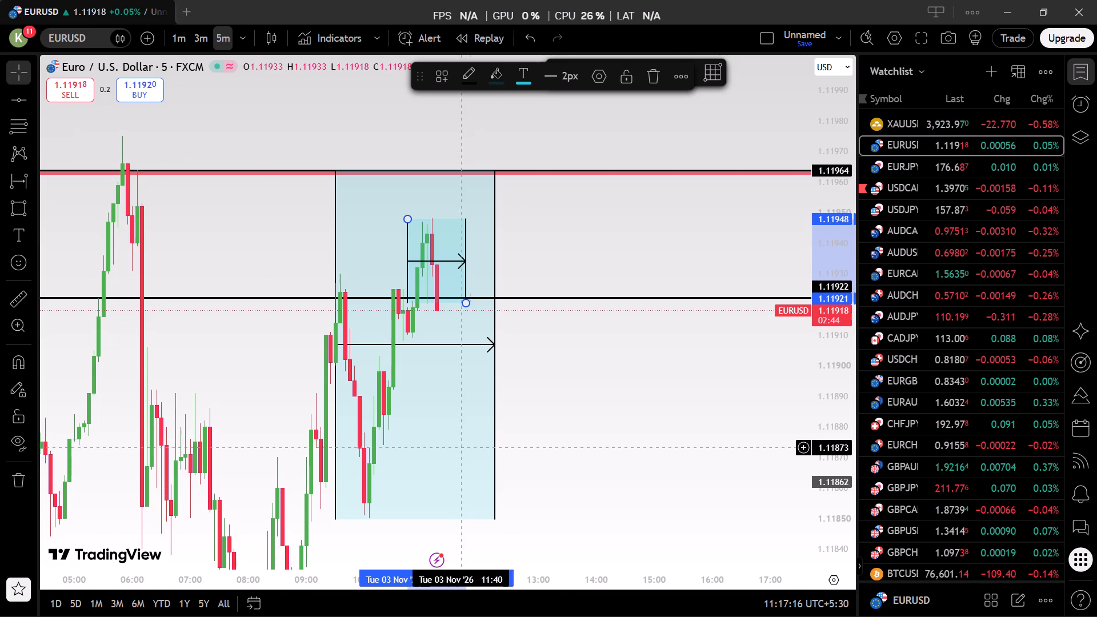
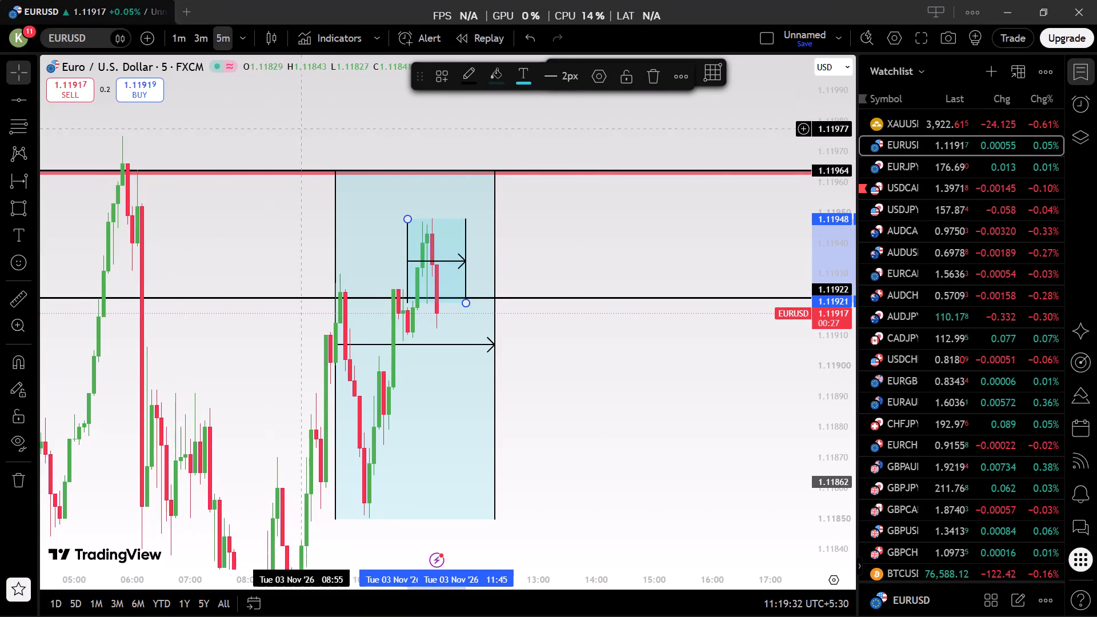
# On the 1-minute timeframe, shift the small date-range box to start at 10:46, extend its lower corner down and later in time, and delete it.
pyautogui.click(165, 32)
pyautogui.click(179, 40)
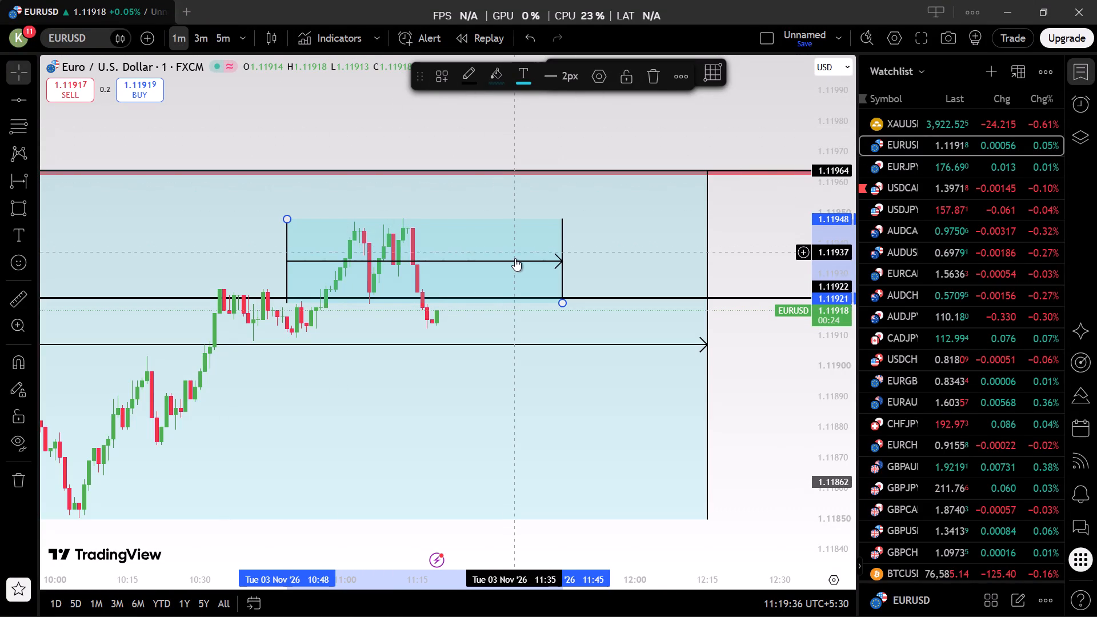
pyautogui.click(509, 262)
pyautogui.moveTo(508, 260); pyautogui.dragTo(499, 259)
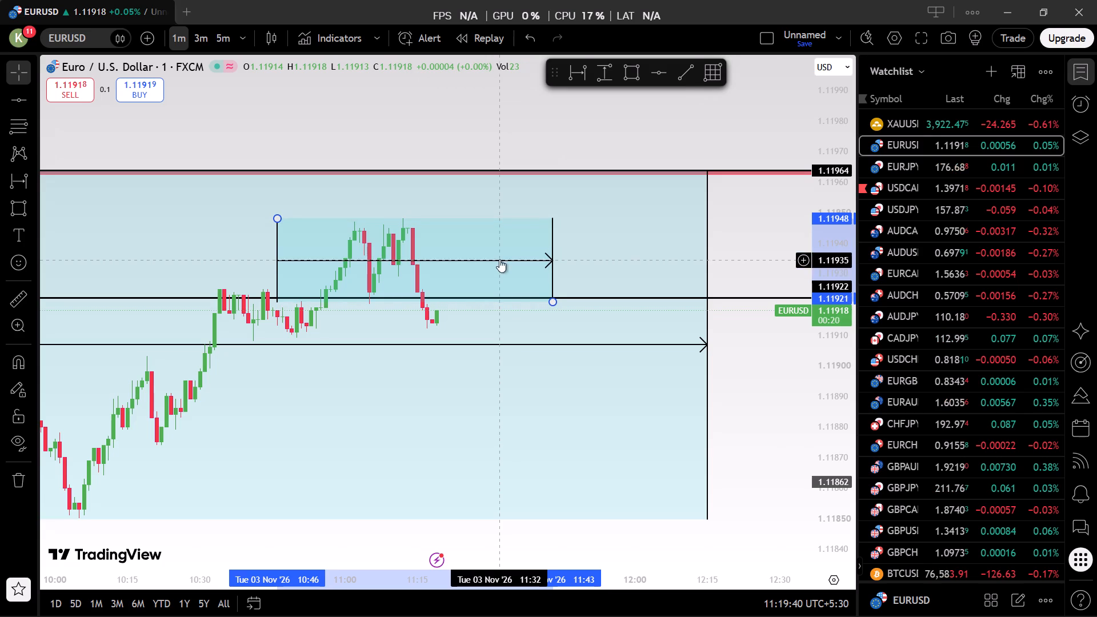
pyautogui.moveTo(548, 299); pyautogui.dragTo(558, 318)
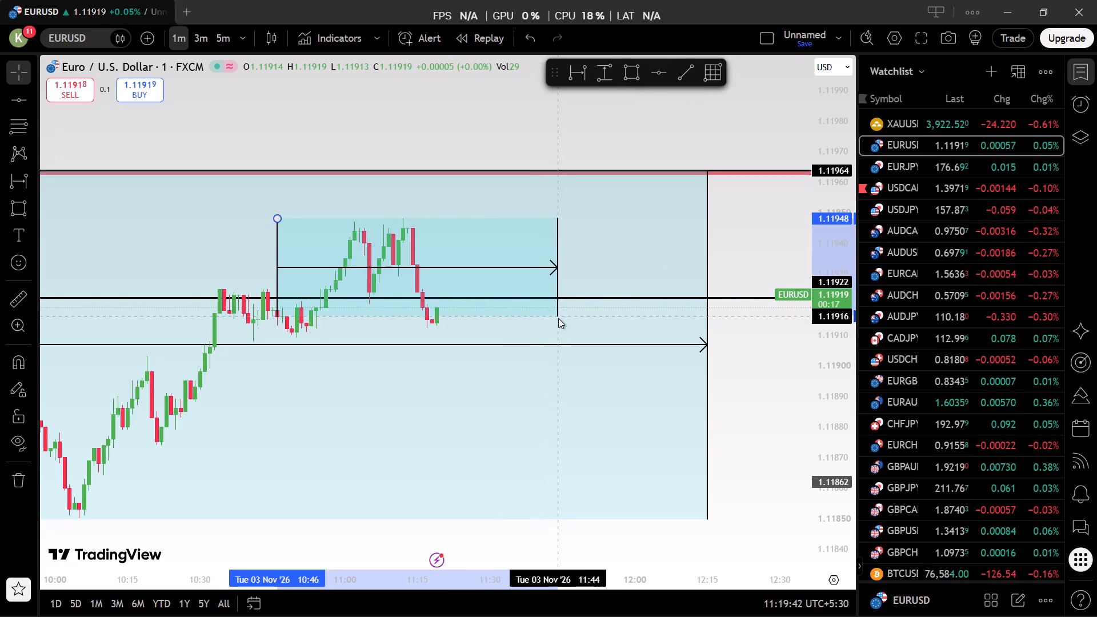
pyautogui.moveTo(558, 318); pyautogui.dragTo(564, 328)
pyautogui.press('Delete')
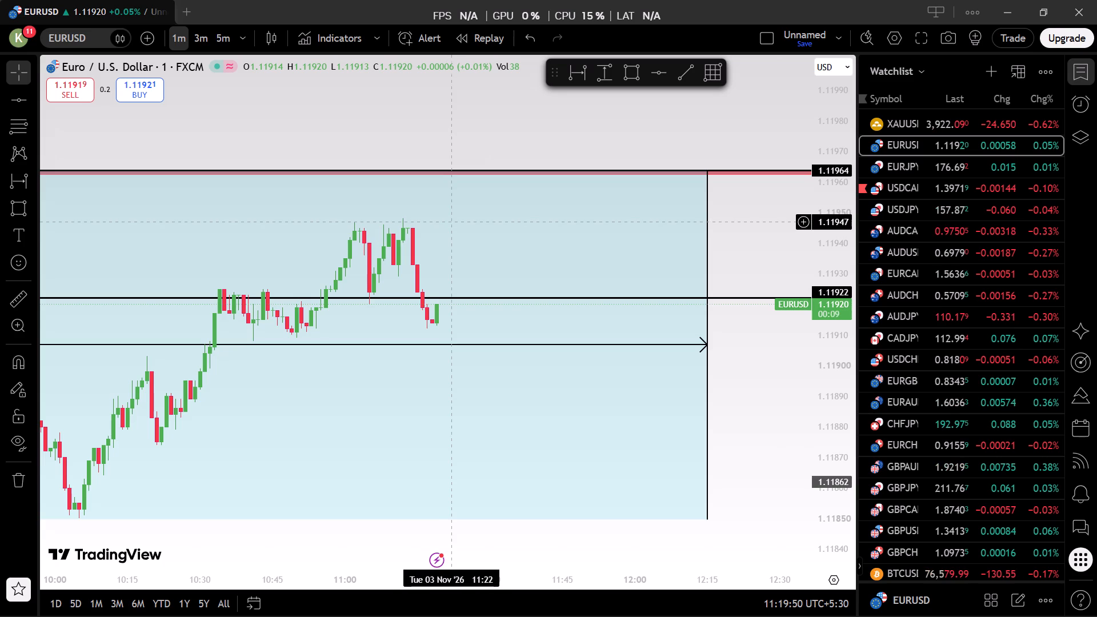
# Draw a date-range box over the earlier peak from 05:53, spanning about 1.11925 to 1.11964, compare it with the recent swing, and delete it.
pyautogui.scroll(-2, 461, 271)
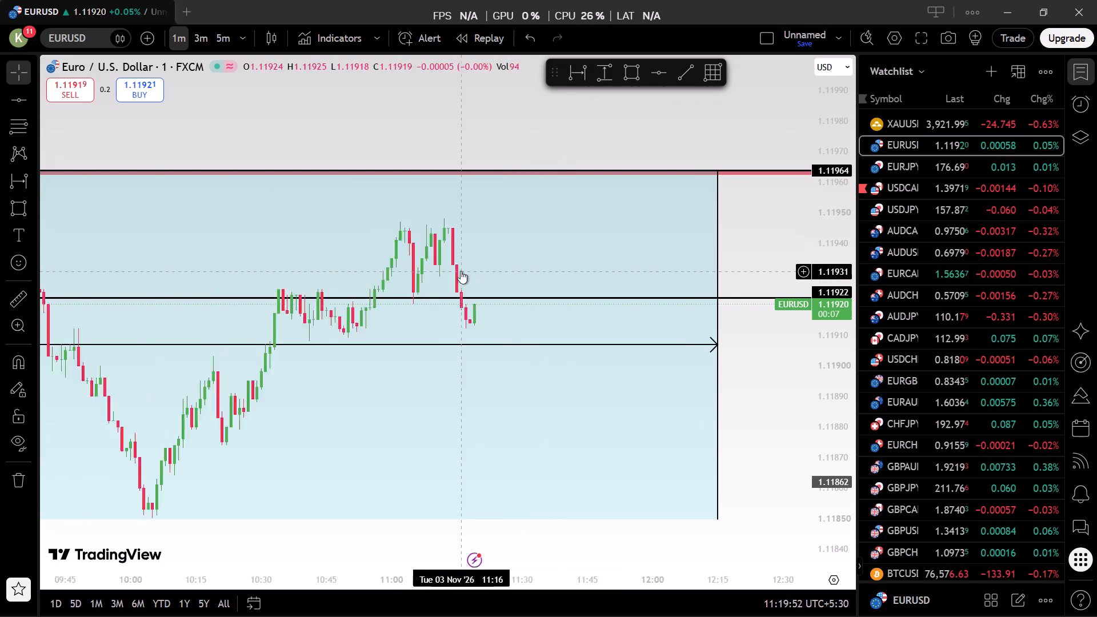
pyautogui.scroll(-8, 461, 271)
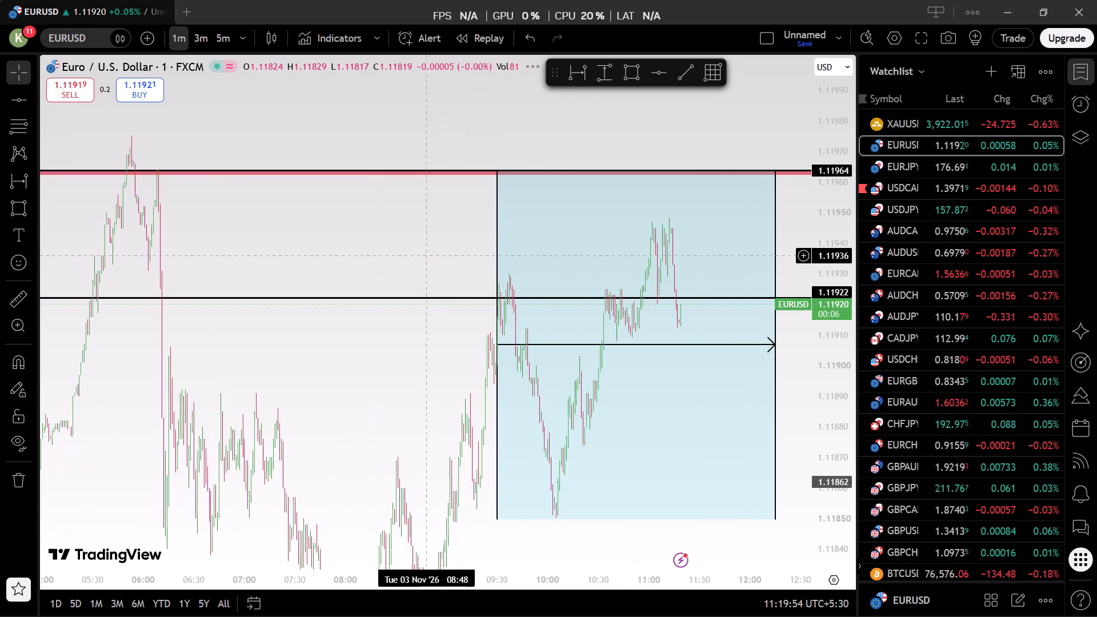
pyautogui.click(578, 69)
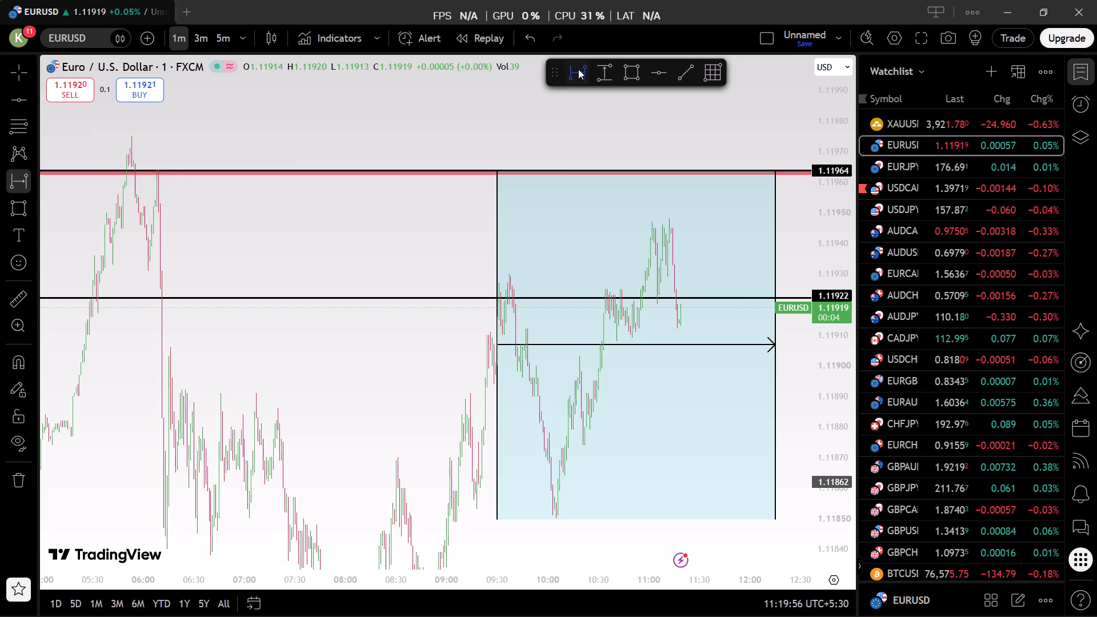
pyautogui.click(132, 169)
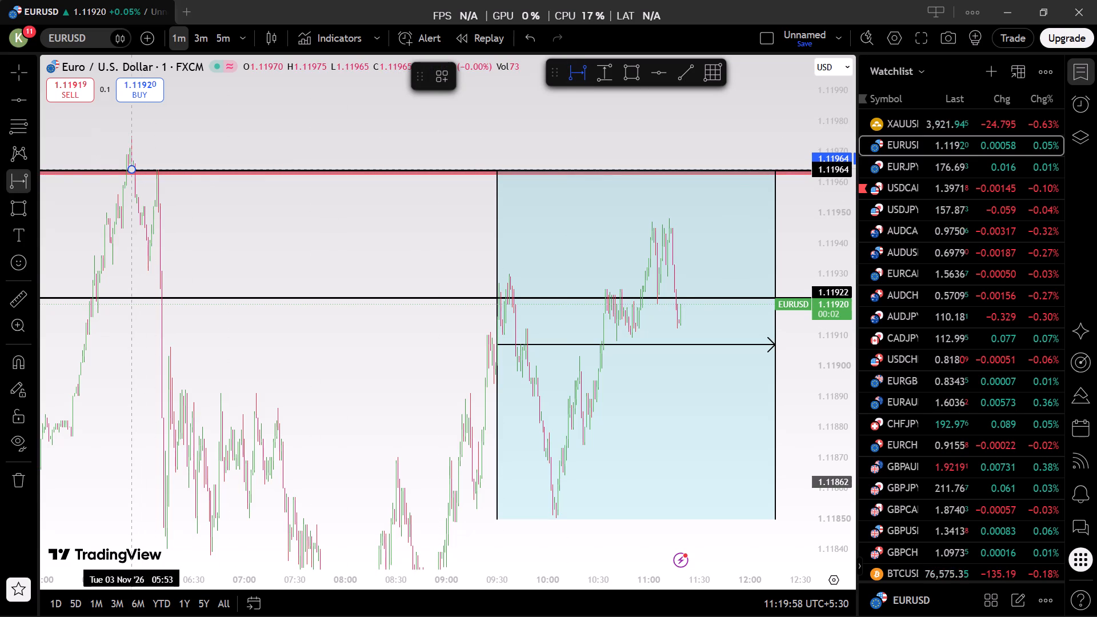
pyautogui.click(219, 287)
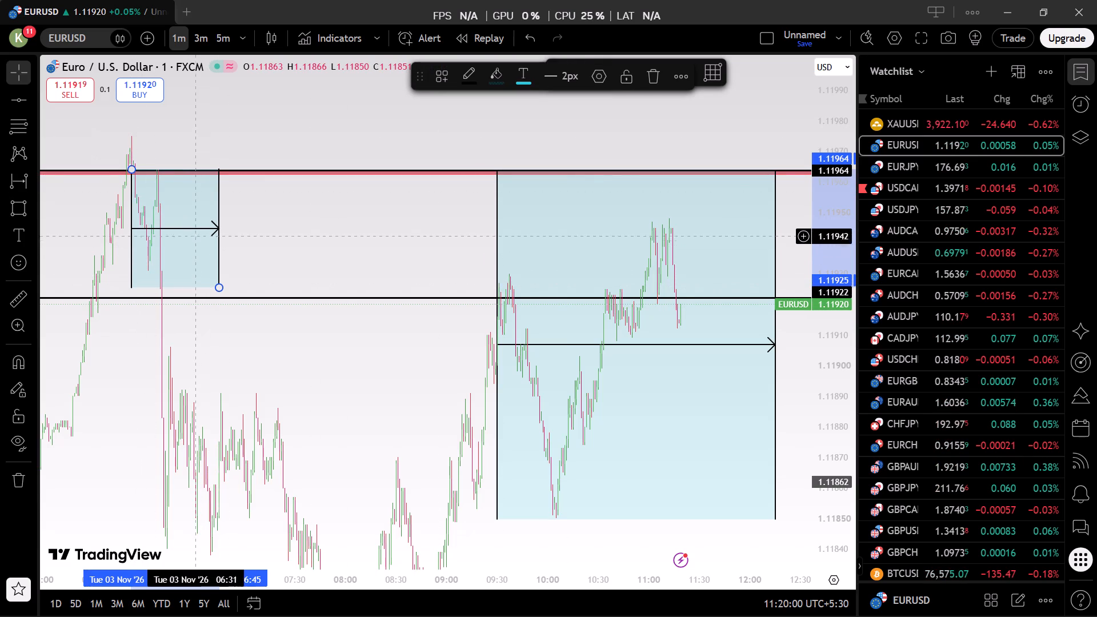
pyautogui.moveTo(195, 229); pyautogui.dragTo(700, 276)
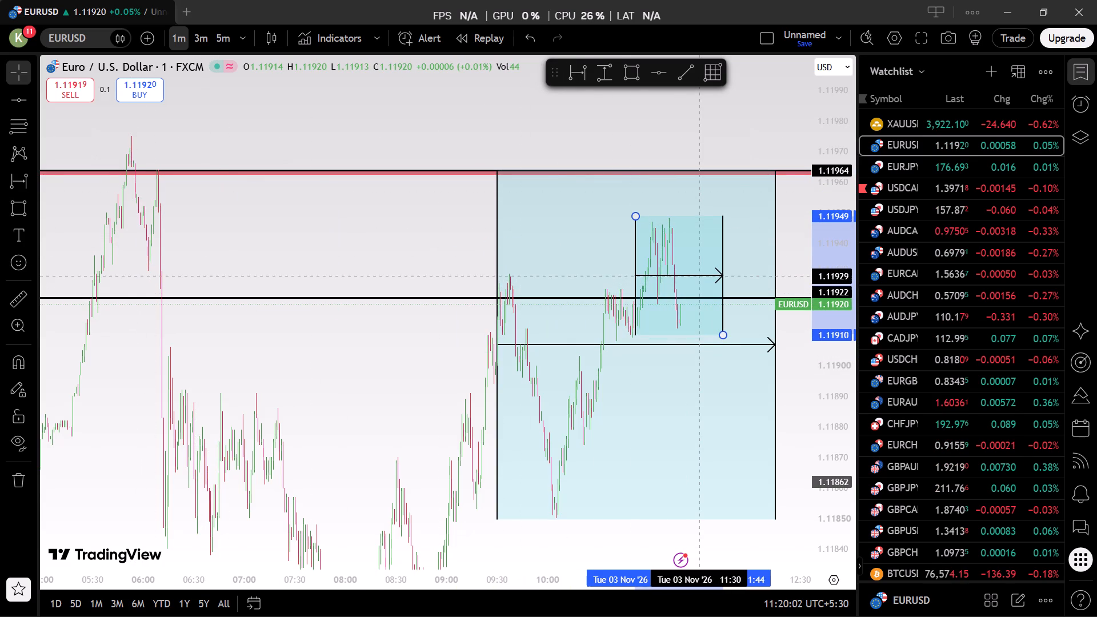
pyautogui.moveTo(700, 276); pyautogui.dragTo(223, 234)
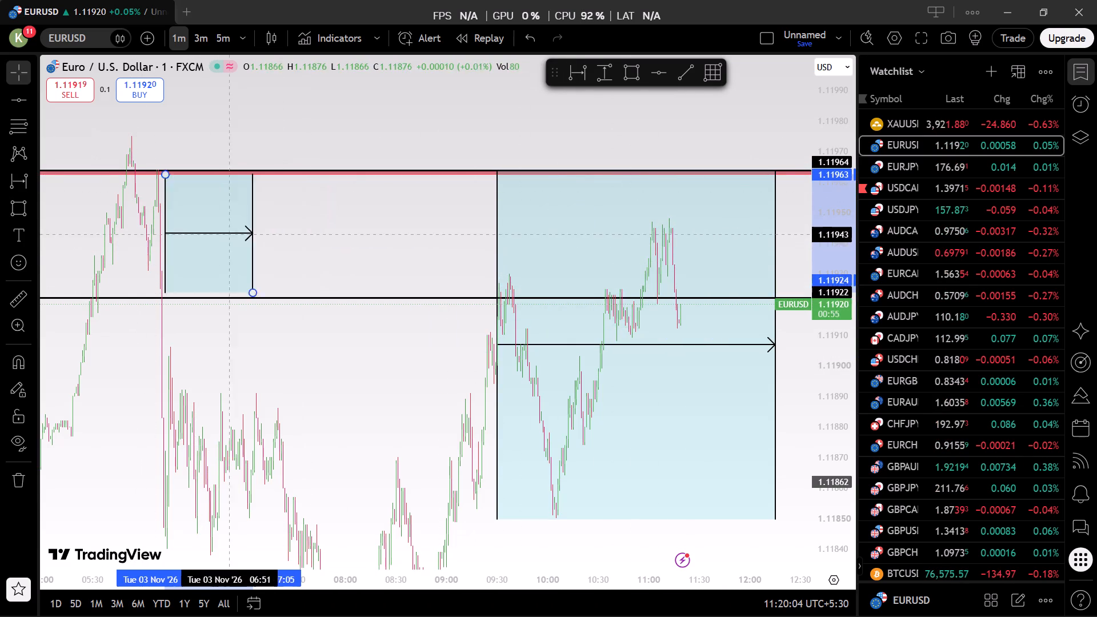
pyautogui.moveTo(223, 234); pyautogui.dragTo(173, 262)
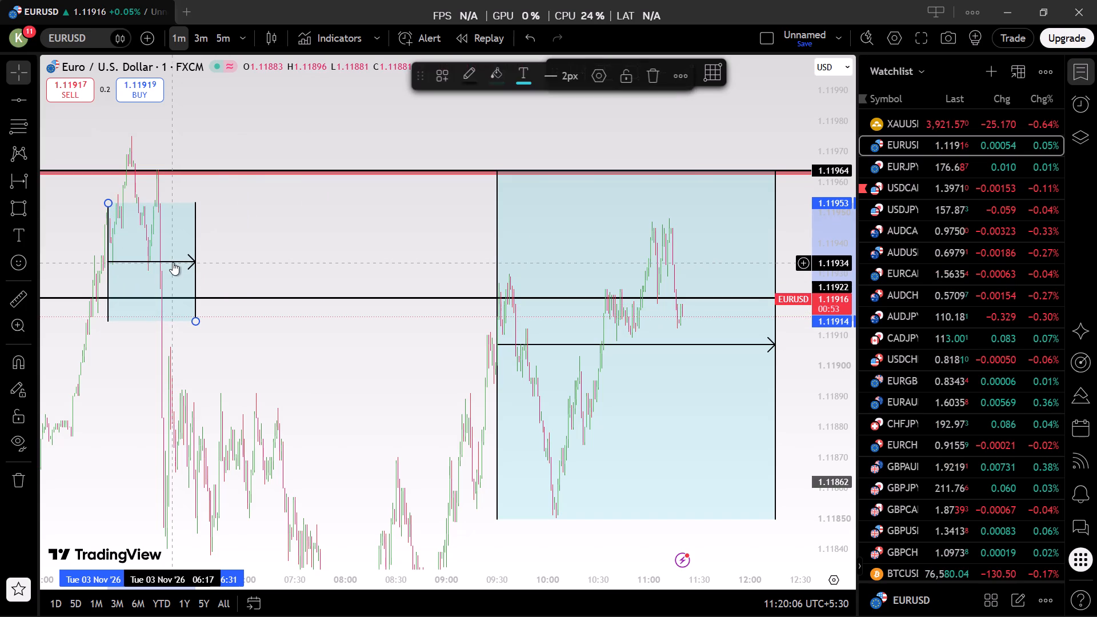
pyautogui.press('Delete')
# Draw a rising trend line under the recent lows from 10:16 at about 1.11873 to 12:14 at about 1.11948.
pyautogui.scroll(9, 229, 288)
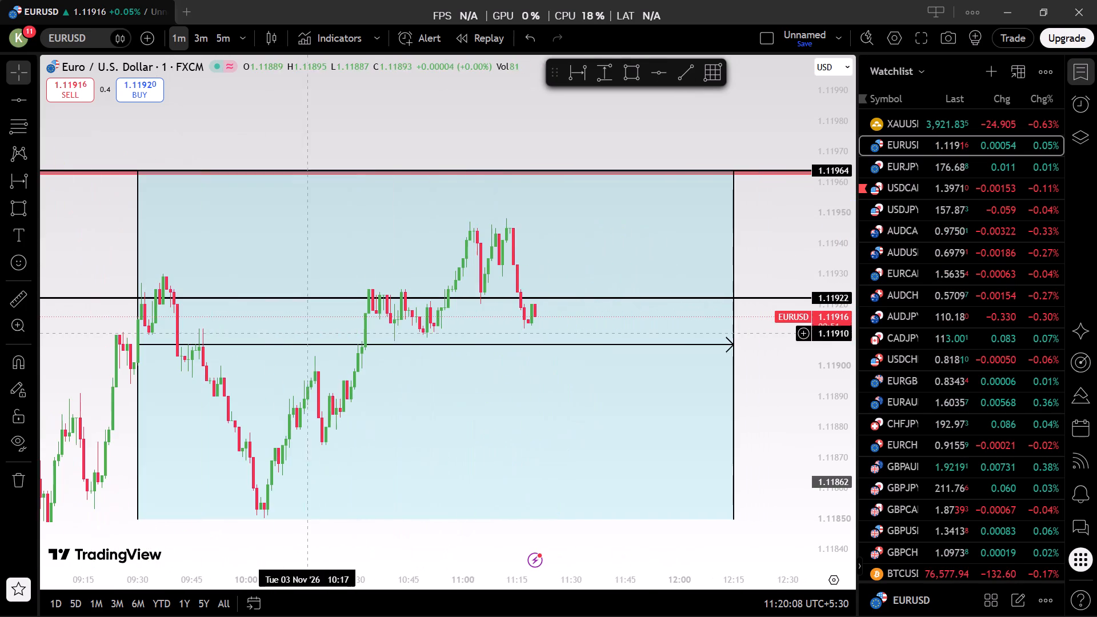
pyautogui.moveTo(558, 119); pyautogui.dragTo(461, 70)
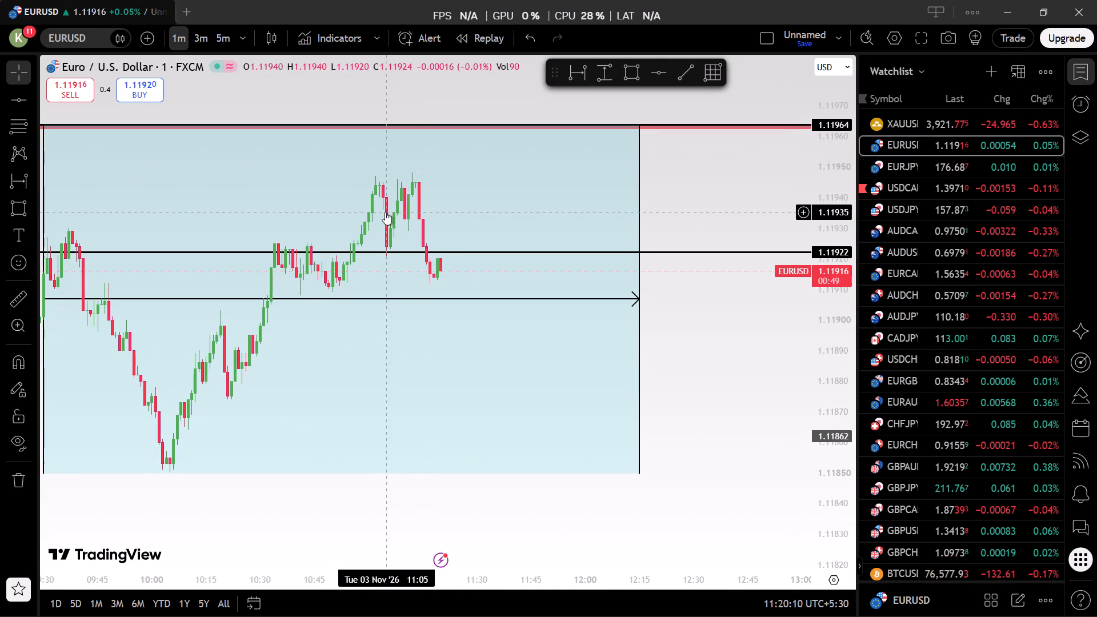
pyautogui.click(574, 74)
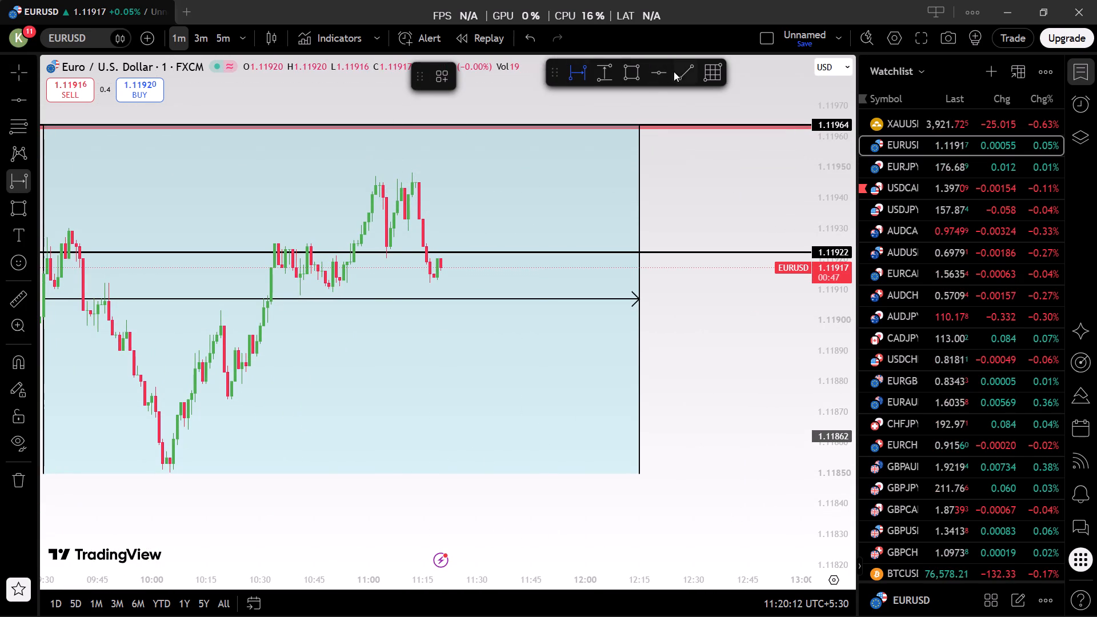
pyautogui.click(678, 71)
pyautogui.click(211, 402)
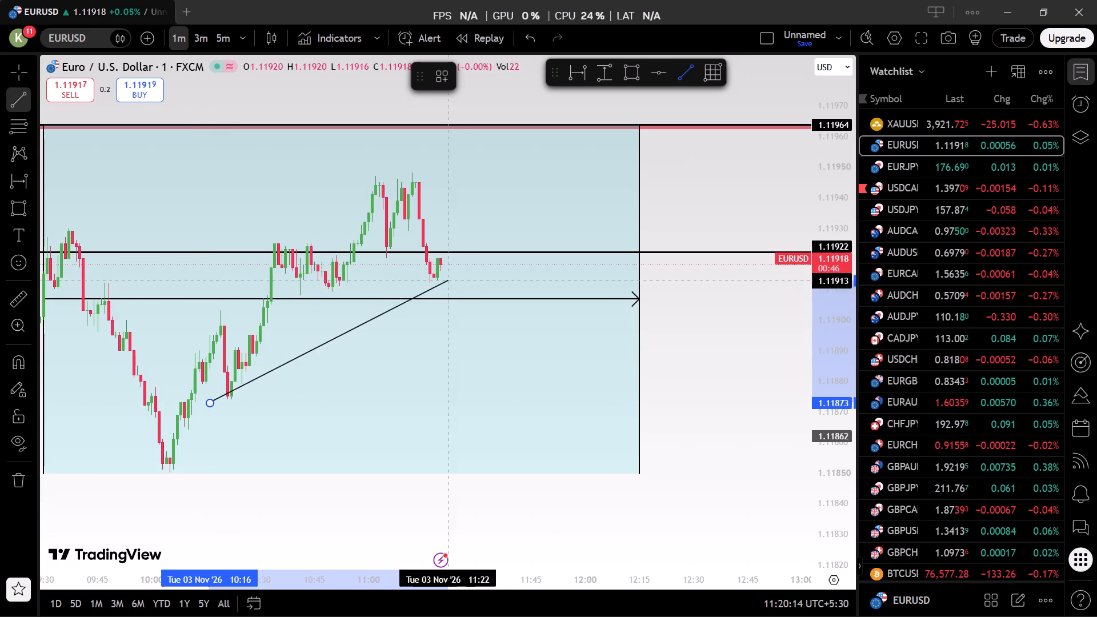
pyautogui.click(634, 171)
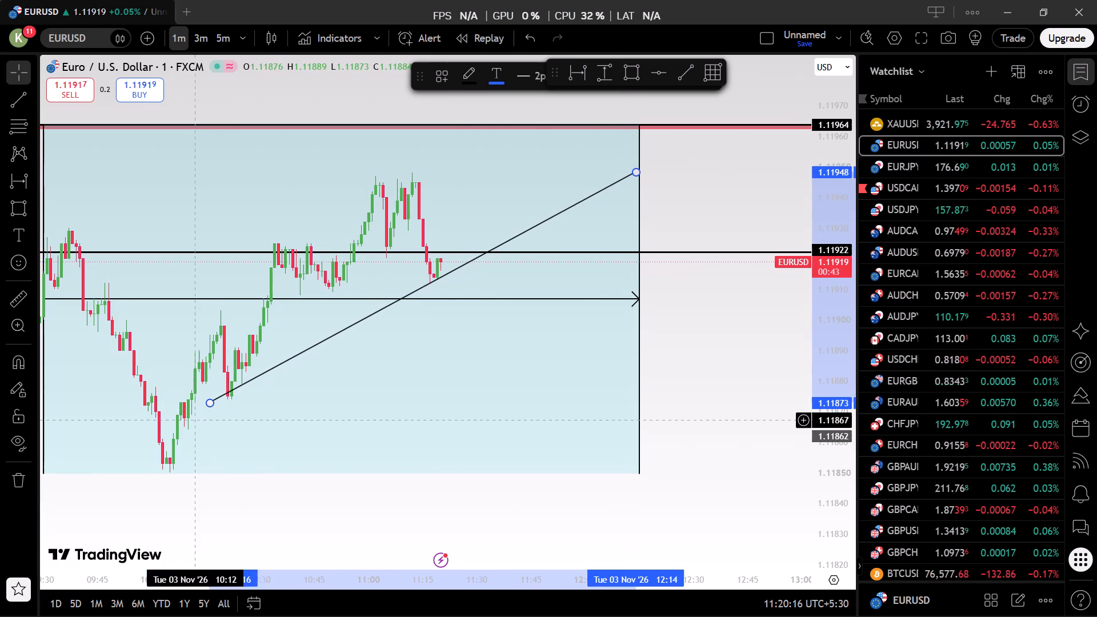
# Adjust the trend line's endpoints to 10:11 at about 1.11867 and 12:15 at about 1.11951.
pyautogui.moveTo(212, 400); pyautogui.dragTo(200, 416)
pyautogui.click(635, 171)
pyautogui.click(634, 166)
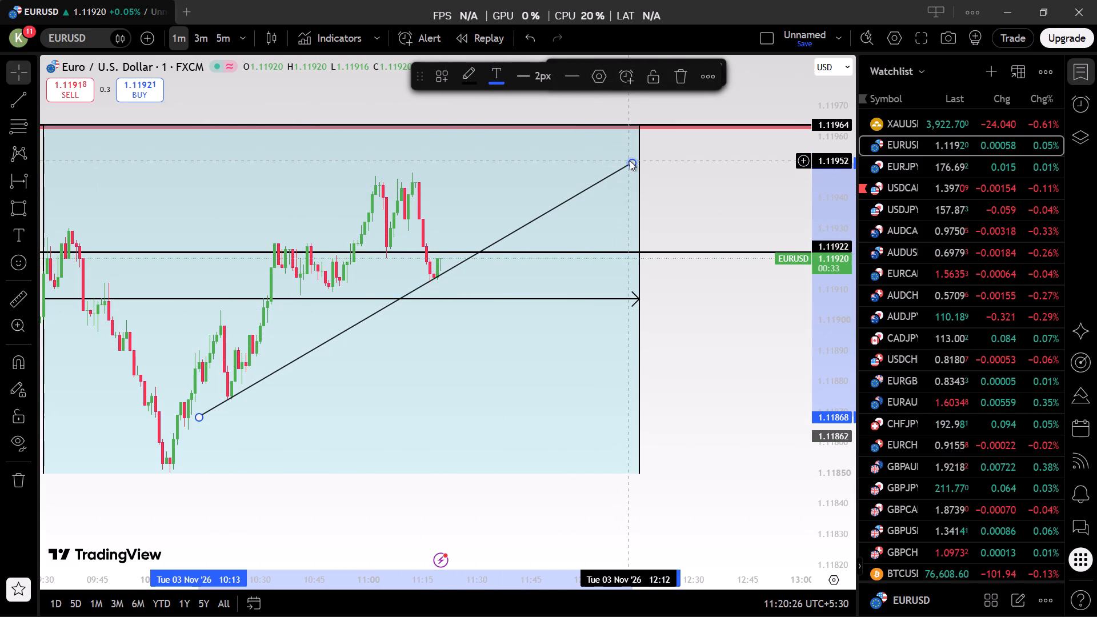
pyautogui.moveTo(634, 163); pyautogui.dragTo(639, 165)
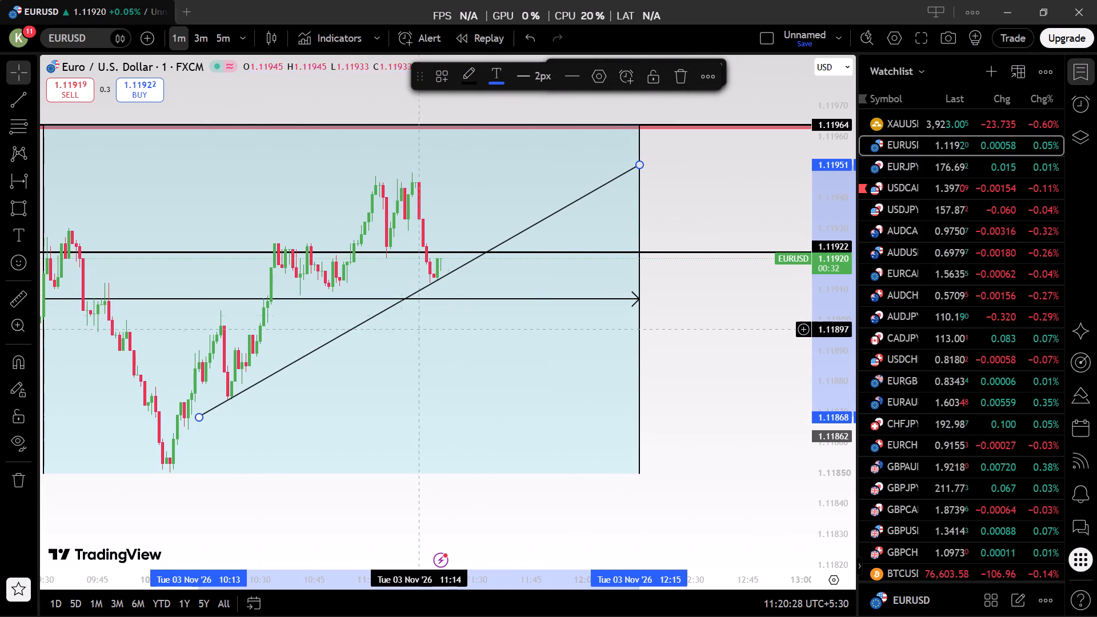
pyautogui.moveTo(196, 416); pyautogui.dragTo(194, 420)
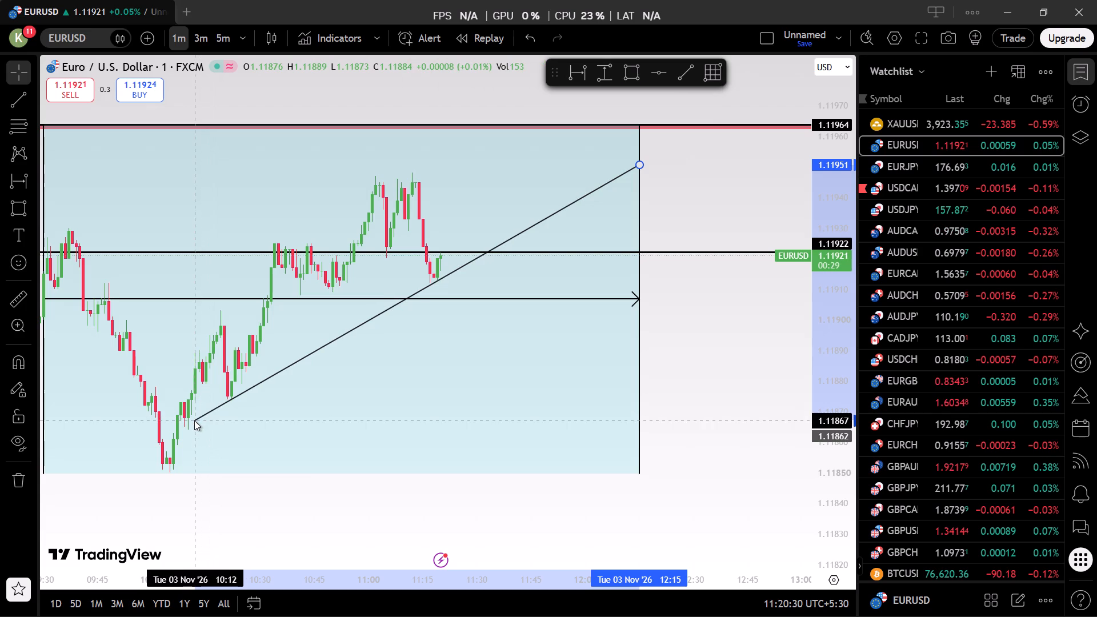
pyautogui.moveTo(194, 420); pyautogui.dragTo(193, 420)
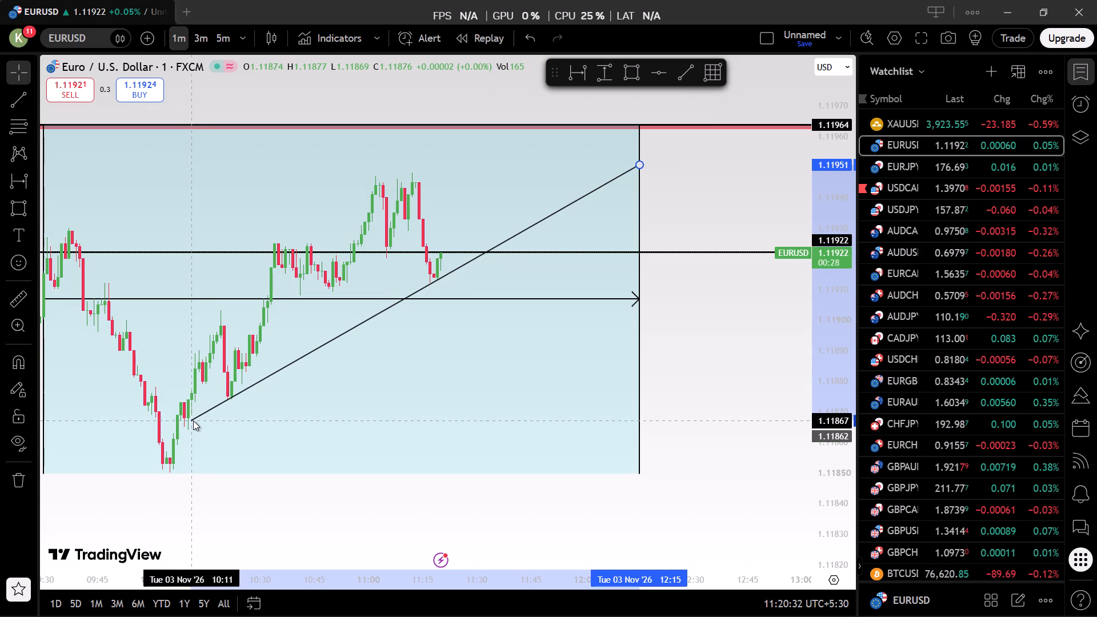
pyautogui.moveTo(193, 420); pyautogui.dragTo(193, 422)
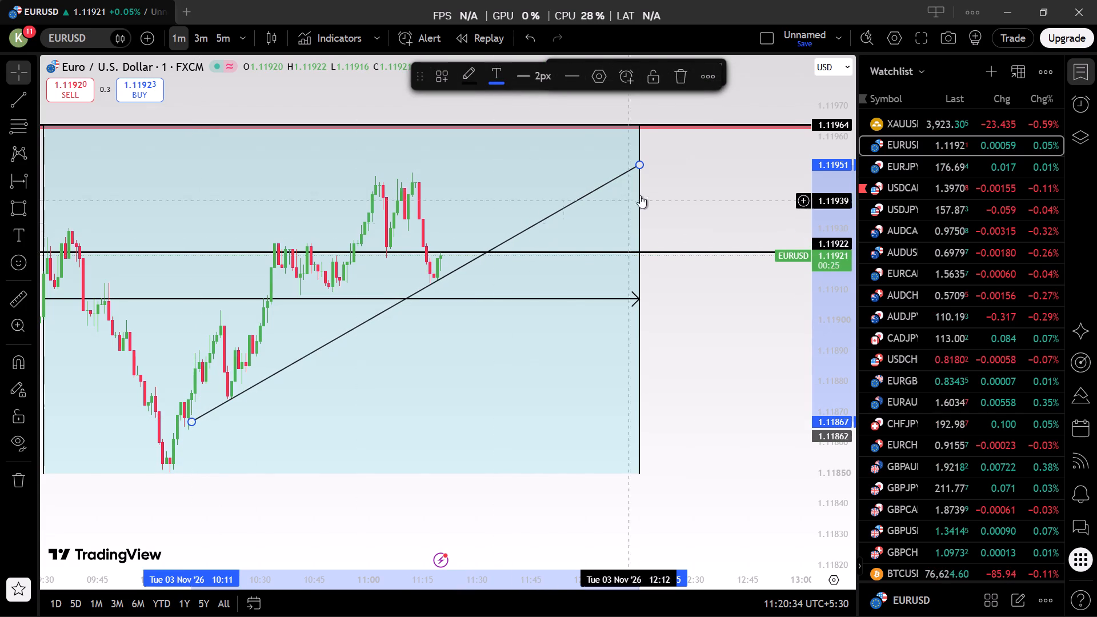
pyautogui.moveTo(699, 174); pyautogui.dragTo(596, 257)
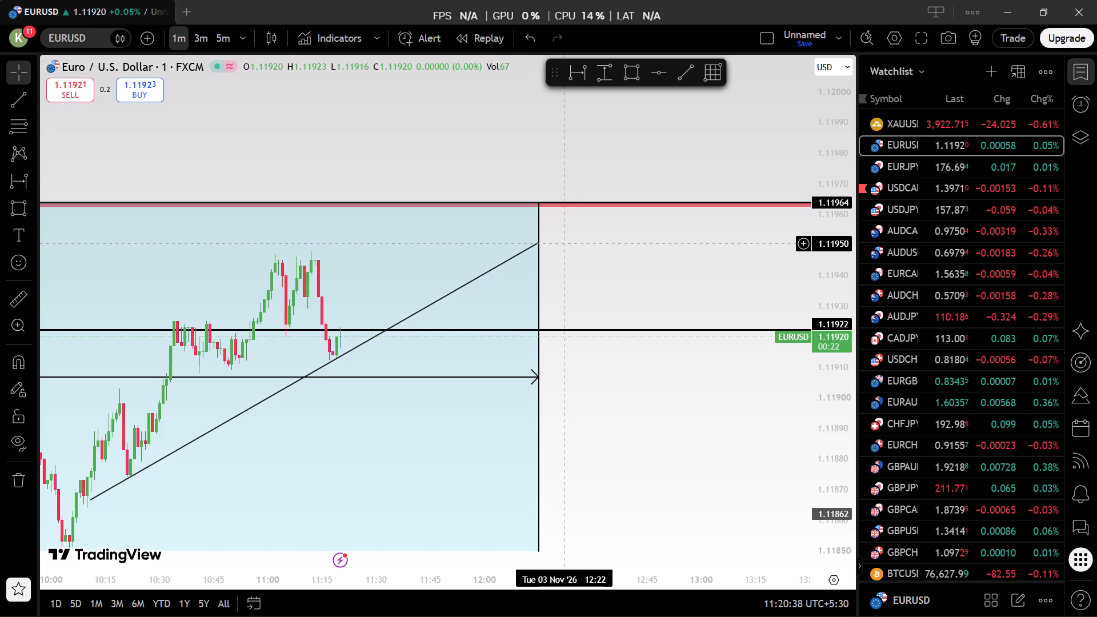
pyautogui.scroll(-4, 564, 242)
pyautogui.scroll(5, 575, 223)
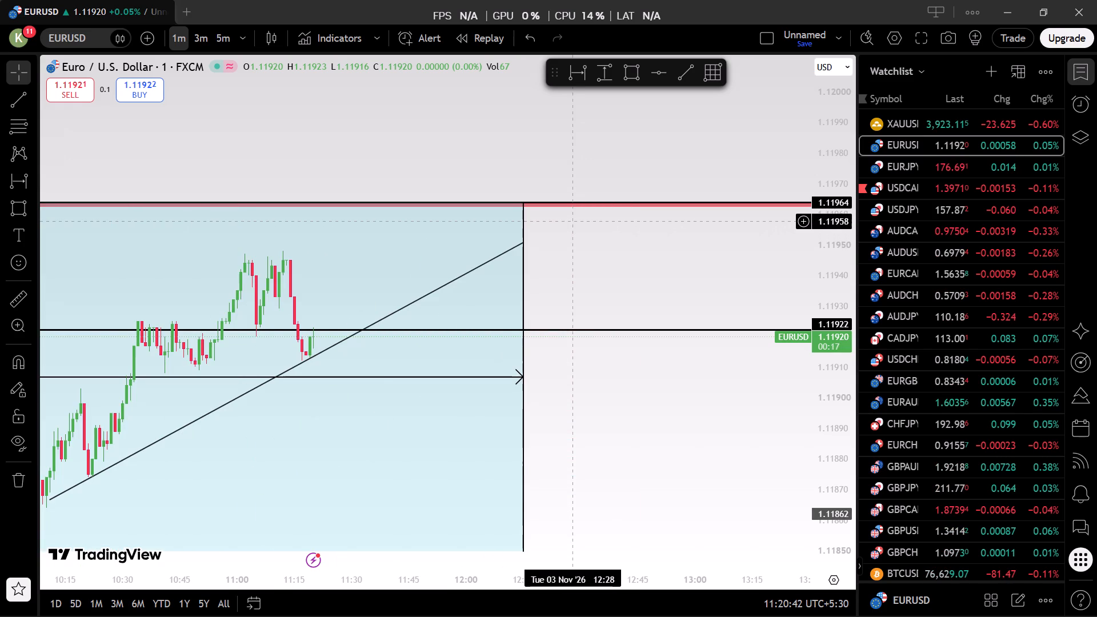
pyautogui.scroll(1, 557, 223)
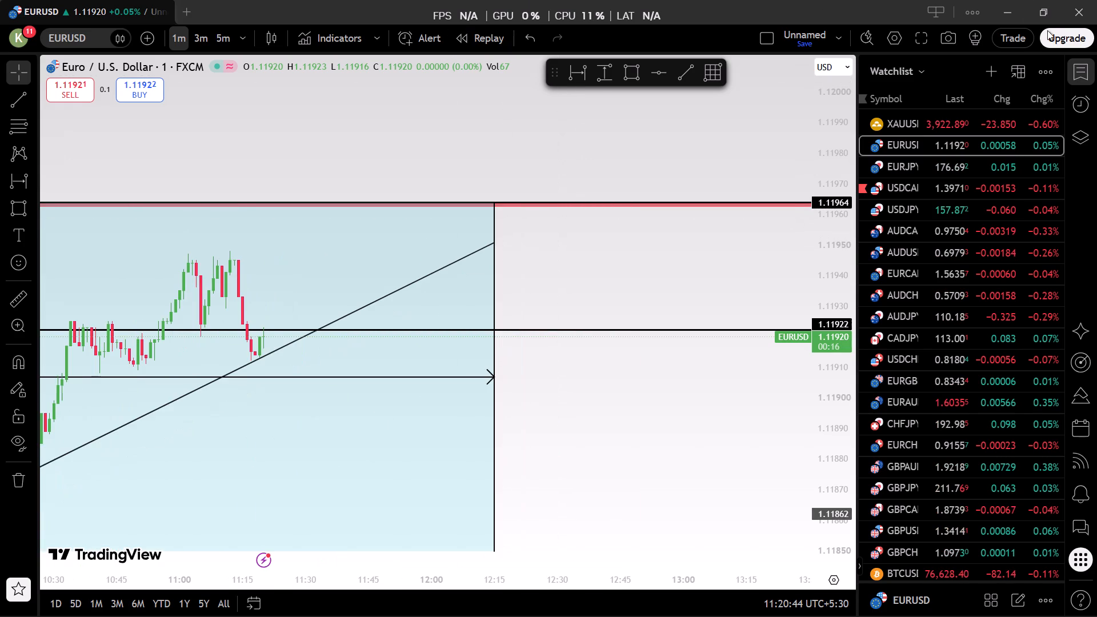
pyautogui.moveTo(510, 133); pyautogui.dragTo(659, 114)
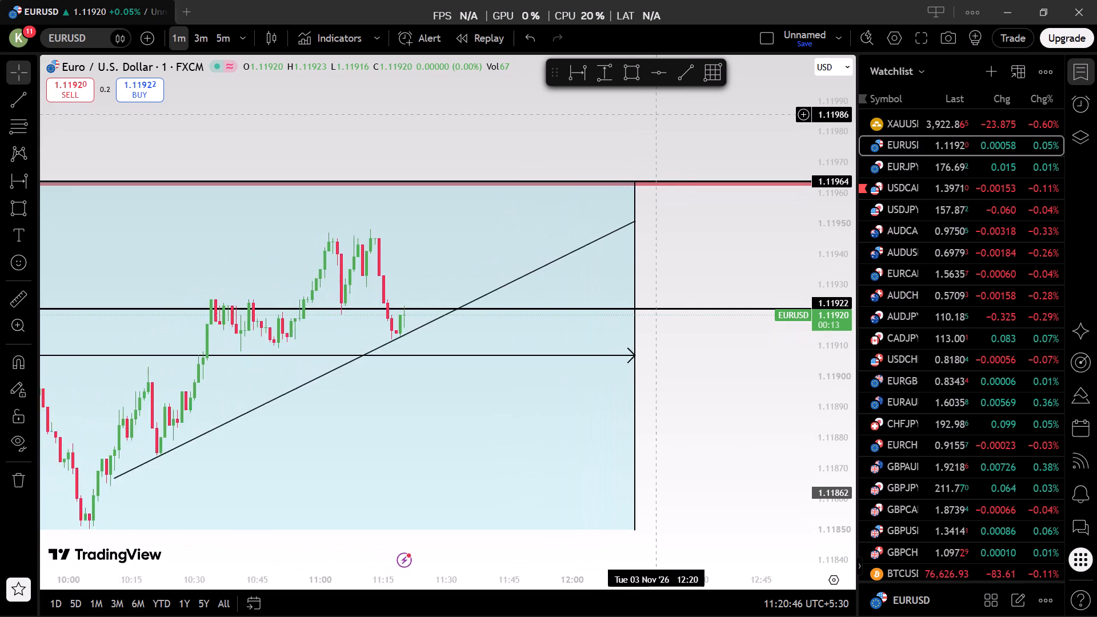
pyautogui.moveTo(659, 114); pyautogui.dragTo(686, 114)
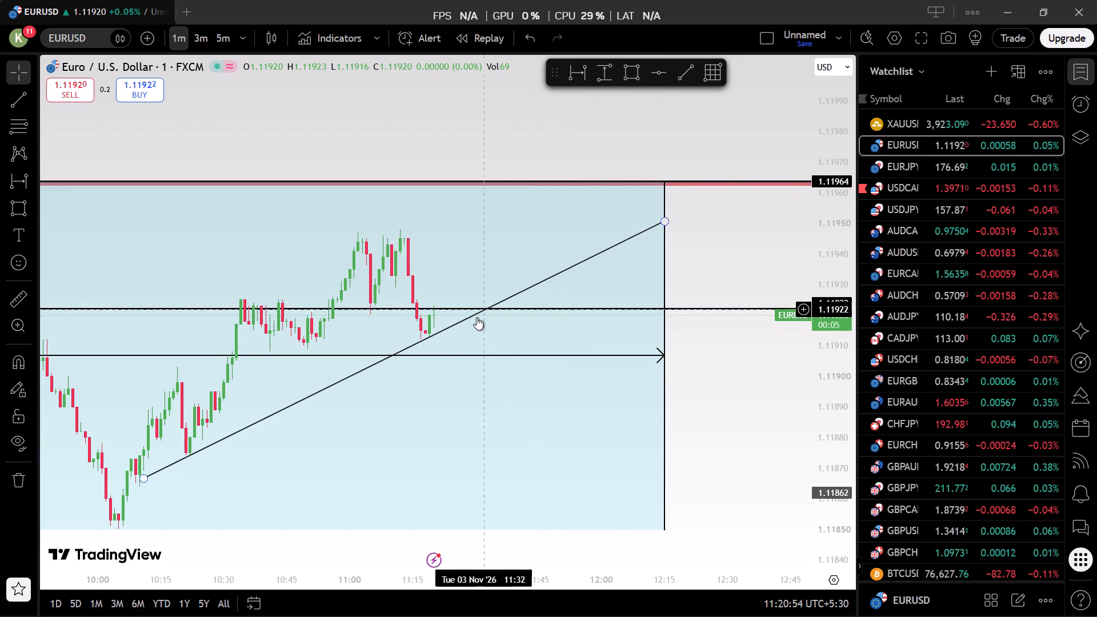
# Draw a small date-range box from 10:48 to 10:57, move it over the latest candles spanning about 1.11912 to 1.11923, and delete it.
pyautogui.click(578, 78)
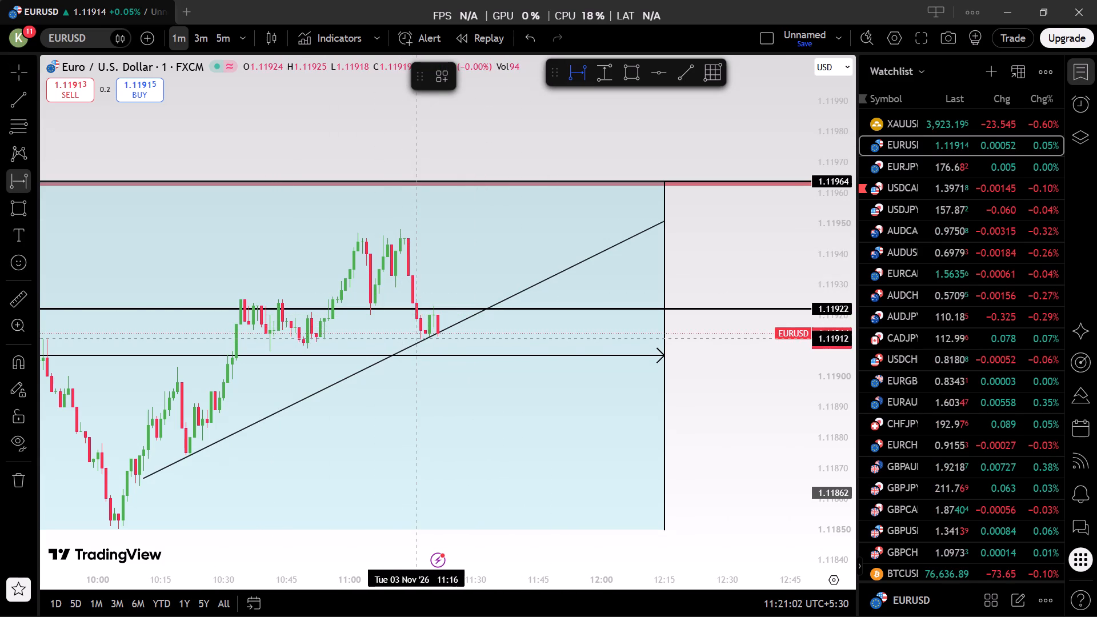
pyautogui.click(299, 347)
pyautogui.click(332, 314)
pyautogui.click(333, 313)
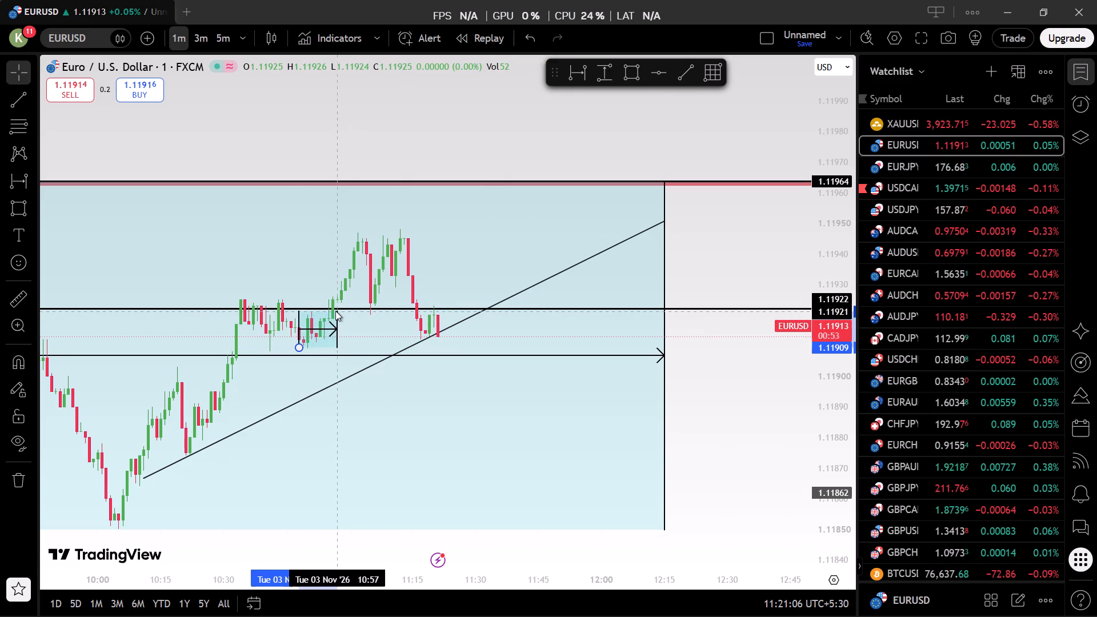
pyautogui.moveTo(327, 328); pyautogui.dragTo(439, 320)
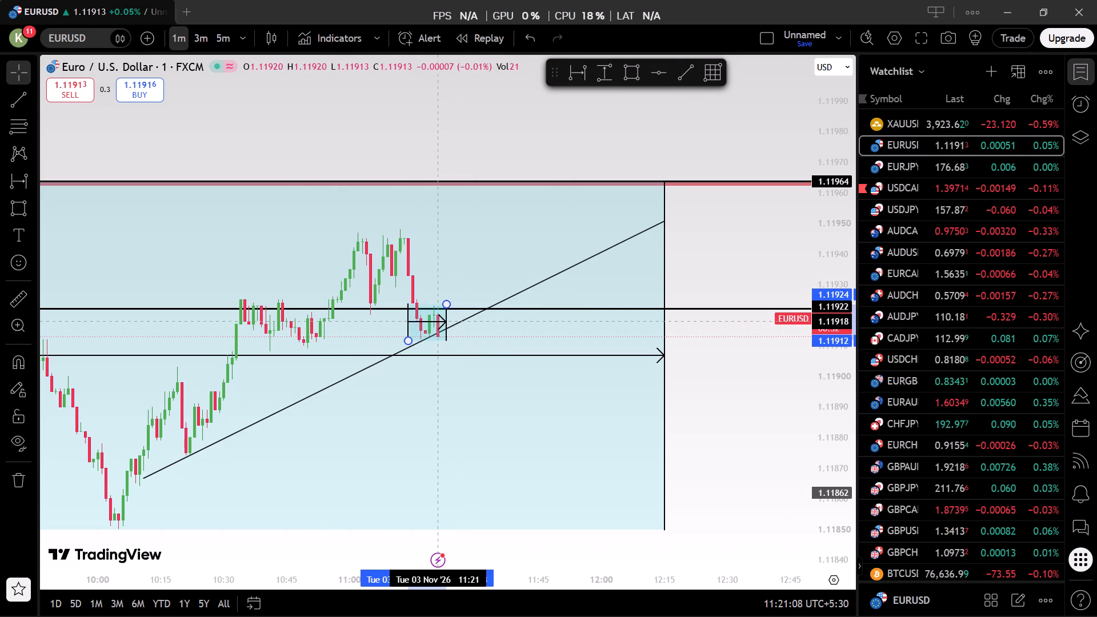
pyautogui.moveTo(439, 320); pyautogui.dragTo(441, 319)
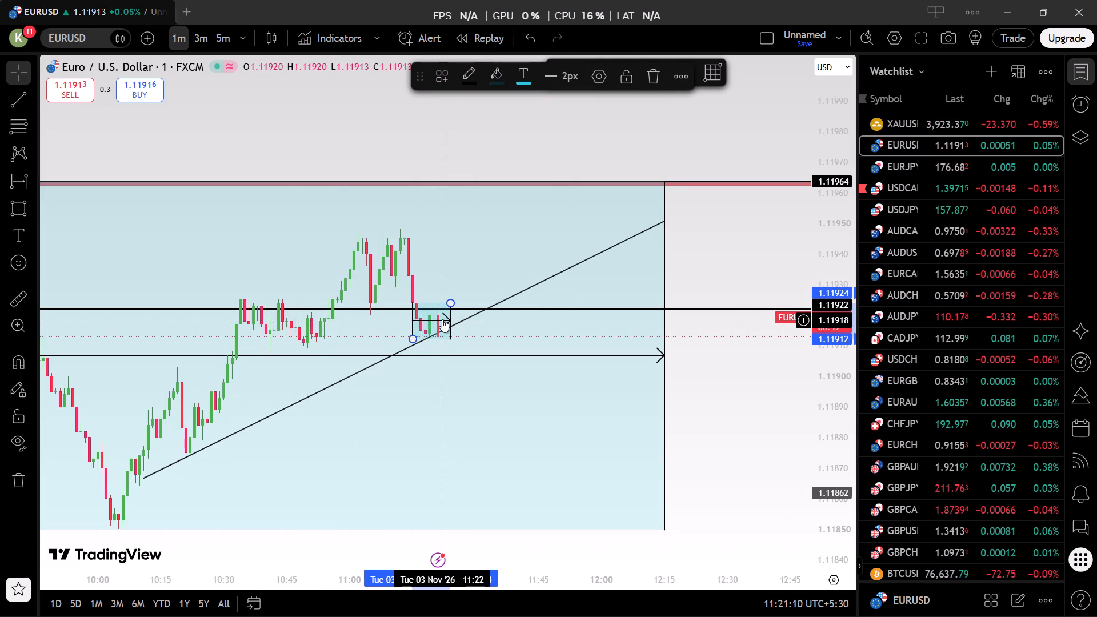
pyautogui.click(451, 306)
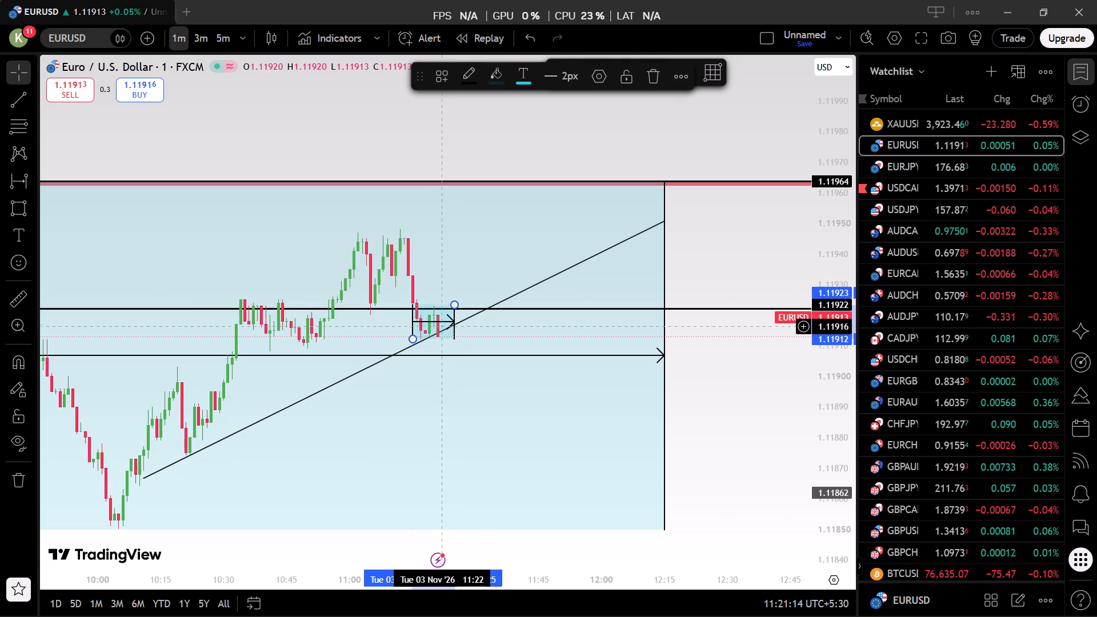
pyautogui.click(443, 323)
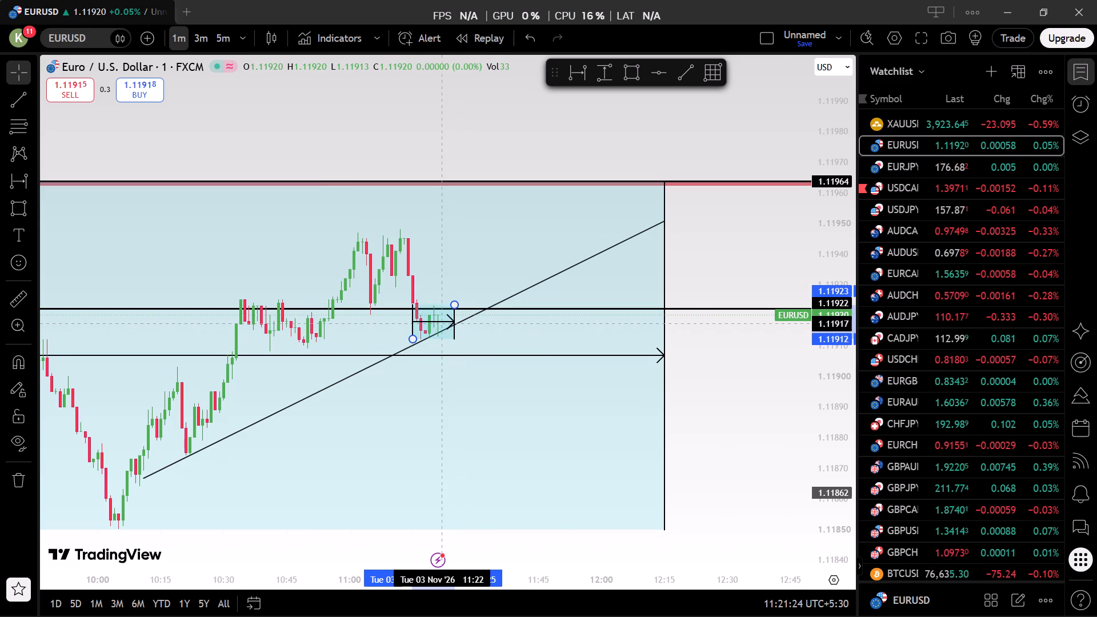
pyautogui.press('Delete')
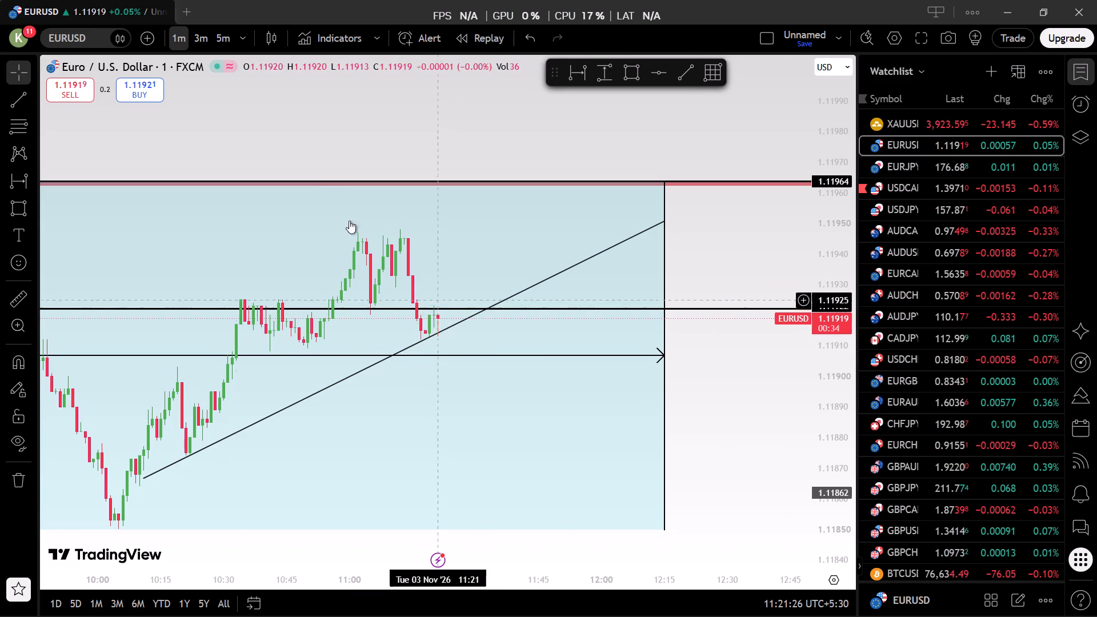
# Switch the chart to the 5-minute timeframe and examine the recent swing against the rising trend line and horizontal levels.
pyautogui.click(222, 41)
pyautogui.scroll(5, 510, 156)
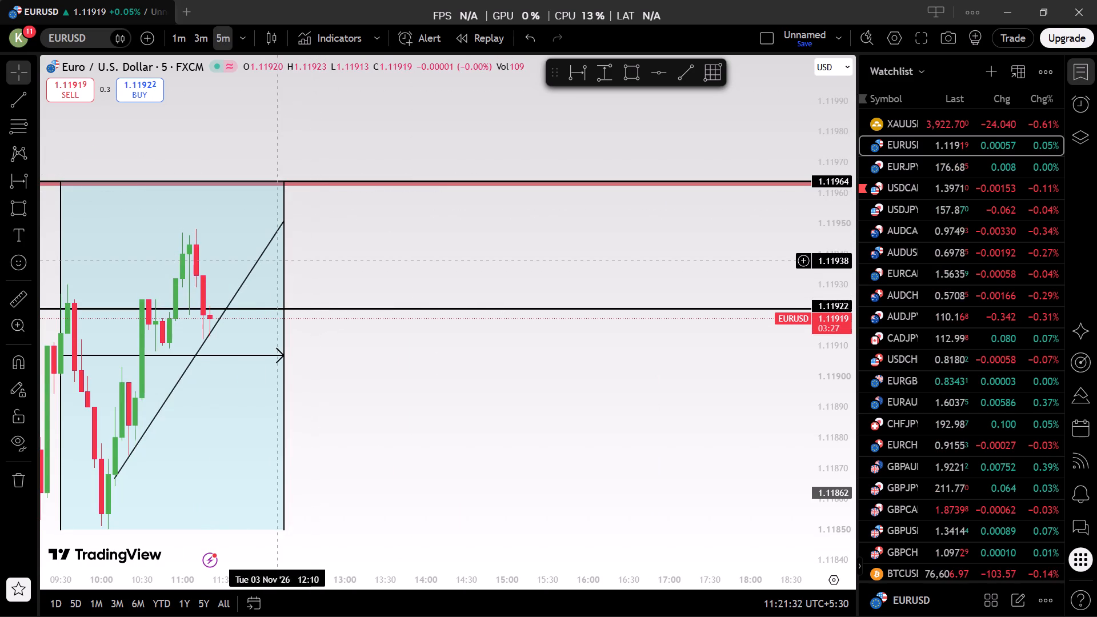
pyautogui.moveTo(404, 259); pyautogui.dragTo(783, 254)
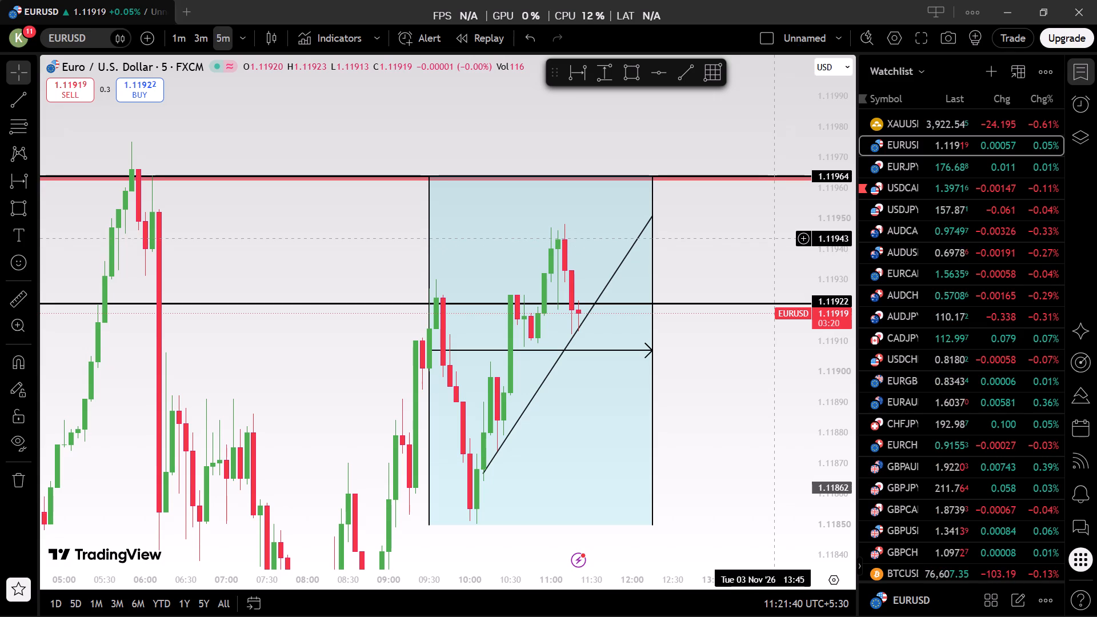
pyautogui.moveTo(541, 131); pyautogui.dragTo(489, 110)
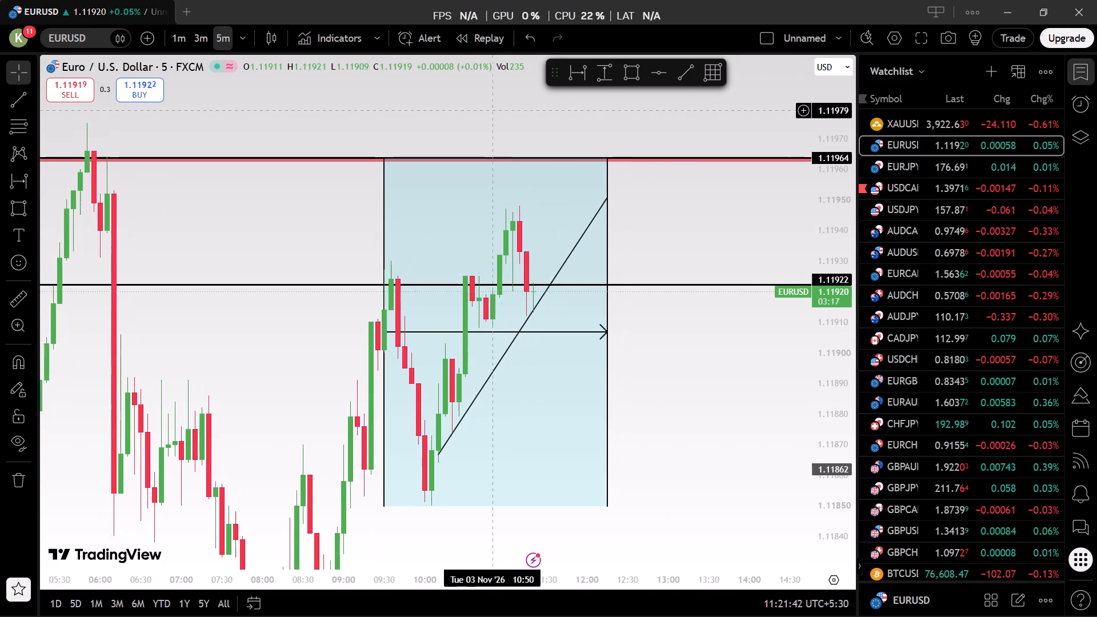
pyautogui.moveTo(489, 110); pyautogui.dragTo(469, 114)
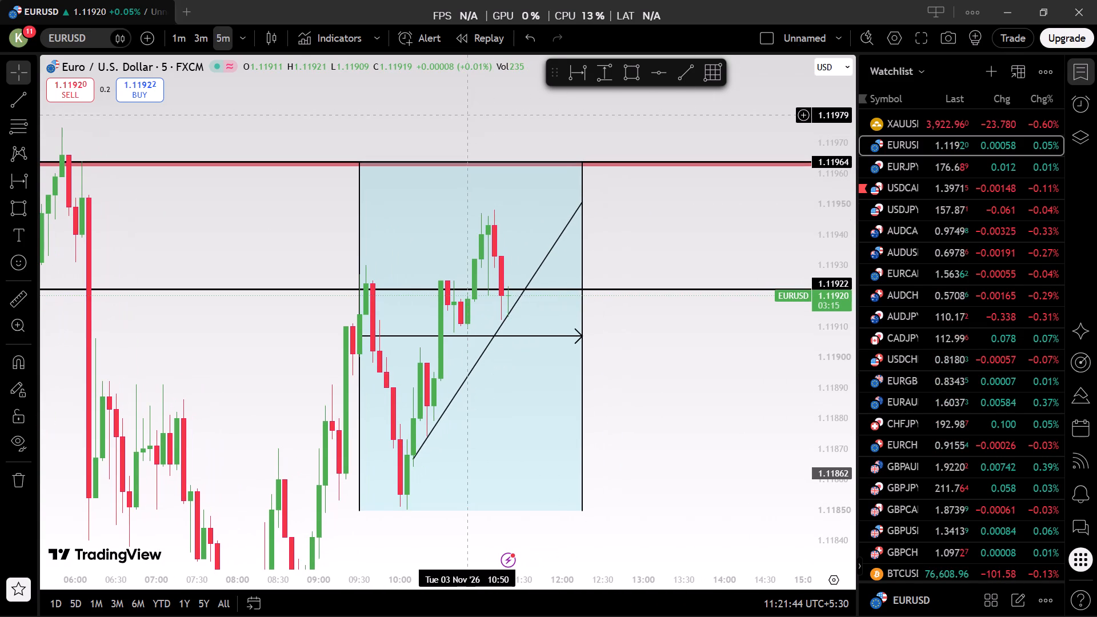
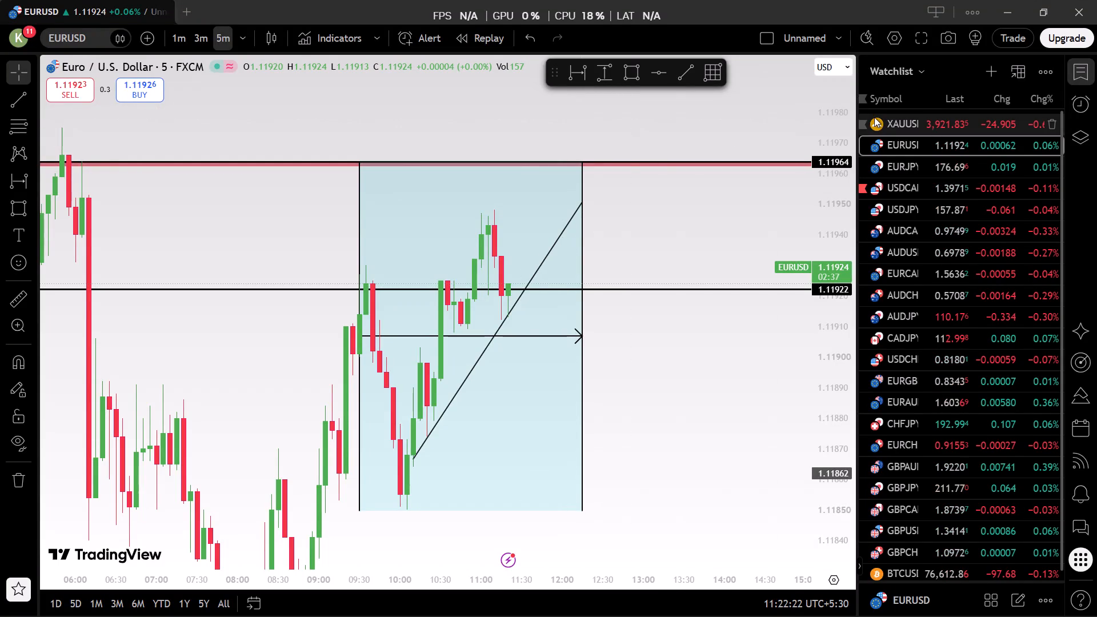
# Draw a second rising trend line under the swing lows from 07:45 at about 1.11748 to 12:30 at about 1.11963.
pyautogui.moveTo(836, 108); pyautogui.dragTo(808, 453)
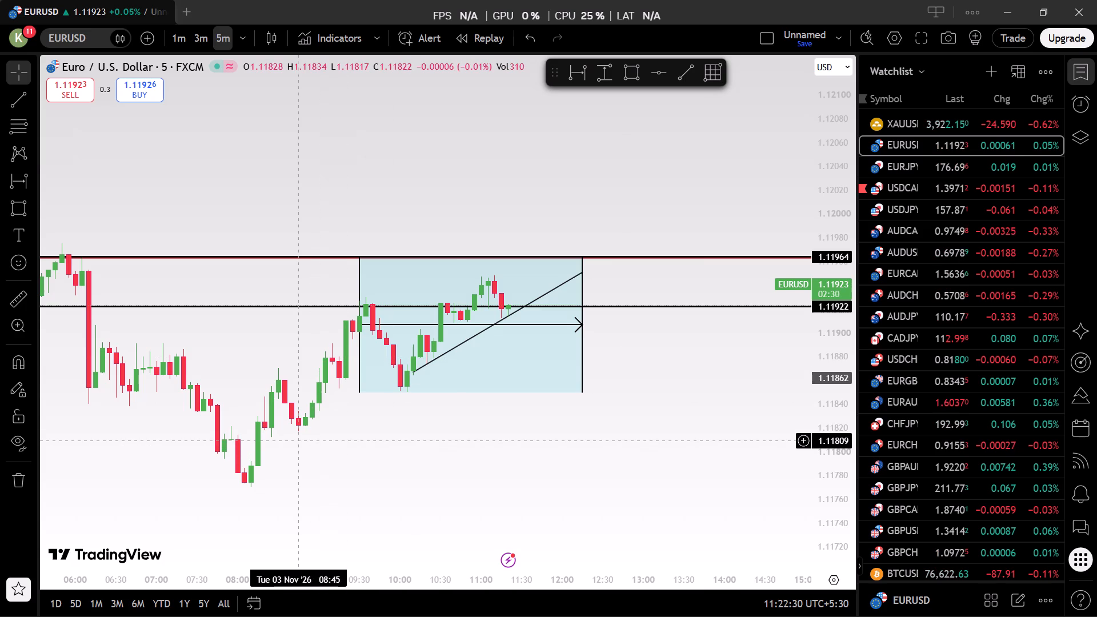
pyautogui.click(663, 73)
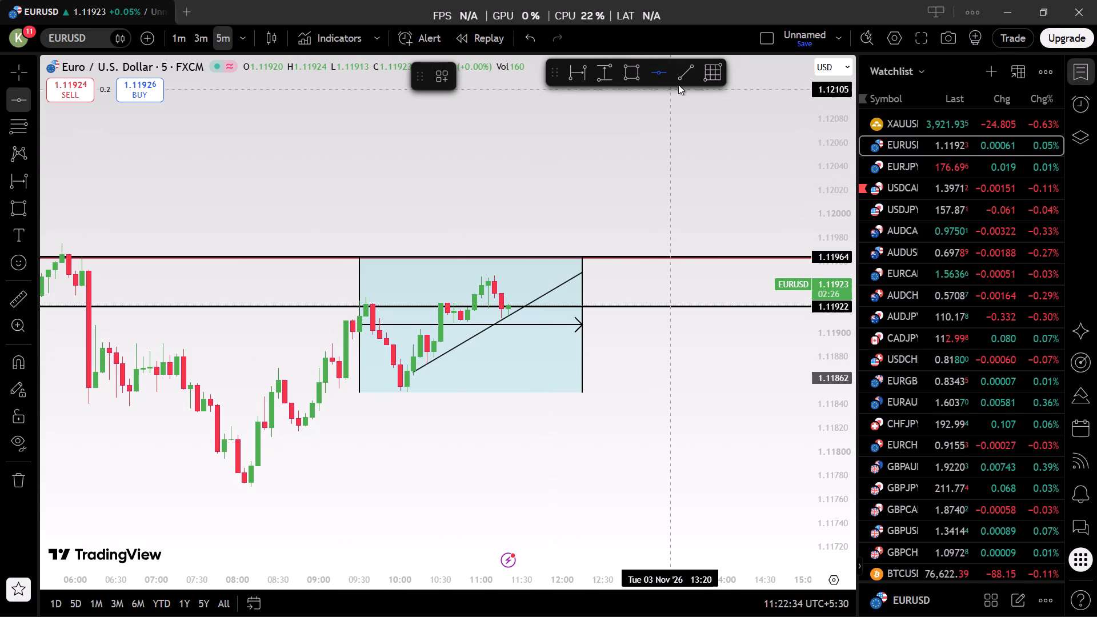
pyautogui.click(682, 75)
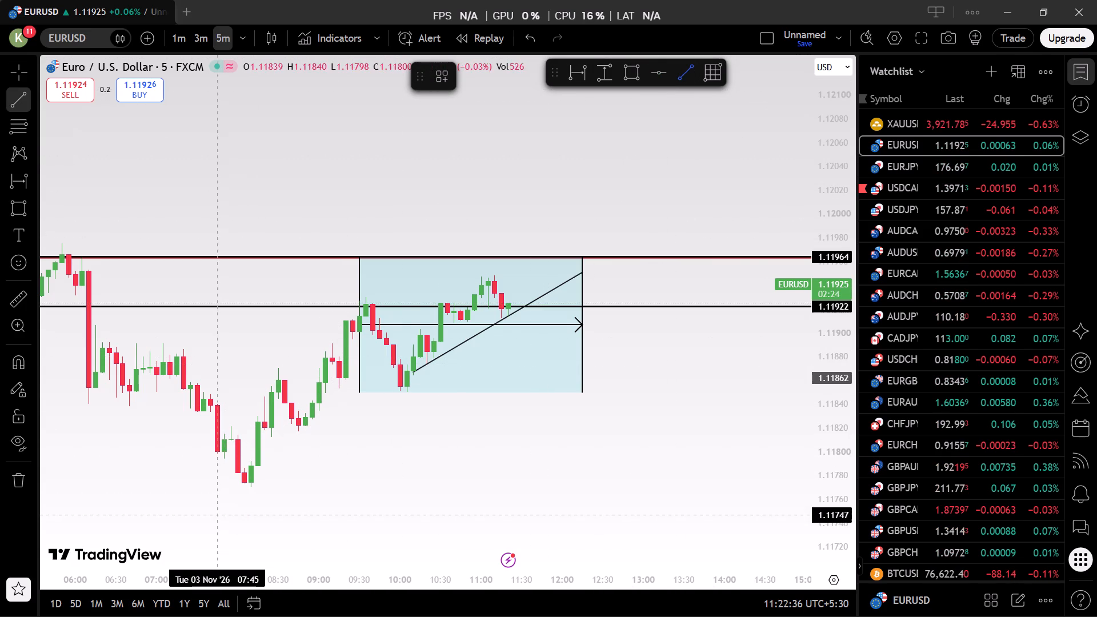
pyautogui.click(219, 513)
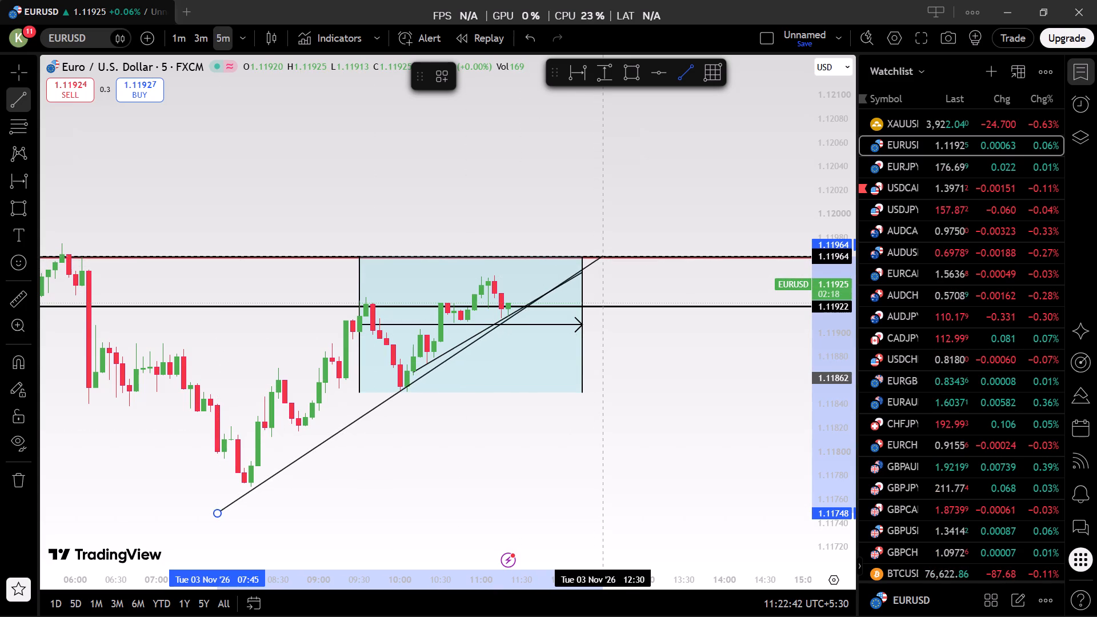
pyautogui.click(602, 258)
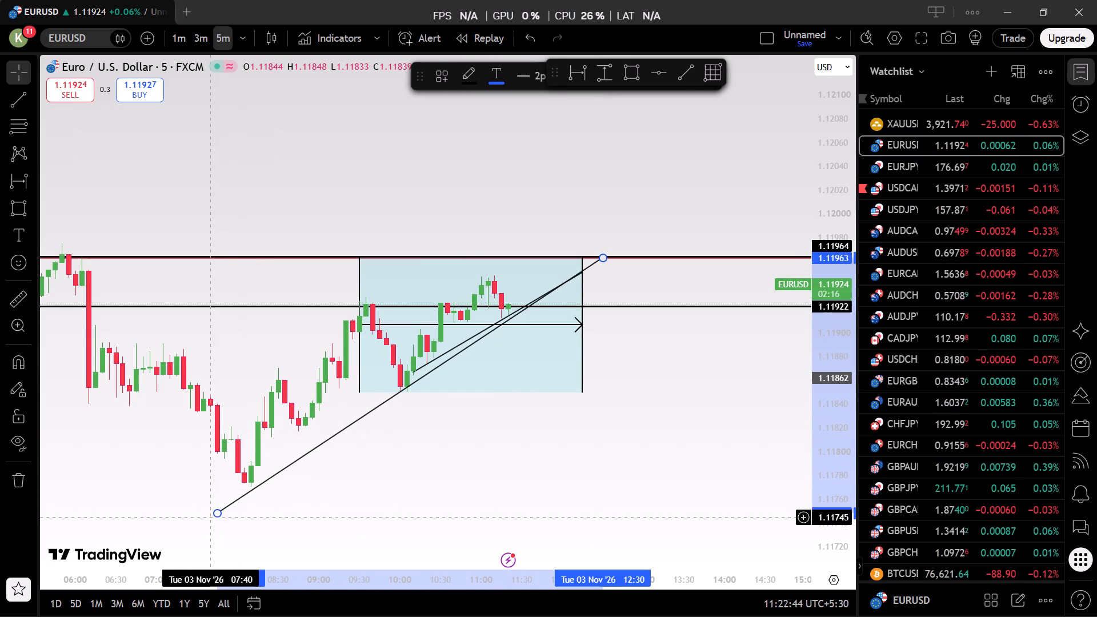
# Adjust the longer trend line's endpoints to 07:40 at about 1.11747 and 12:45 at about 1.11962.
pyautogui.moveTo(218, 512); pyautogui.dragTo(209, 514)
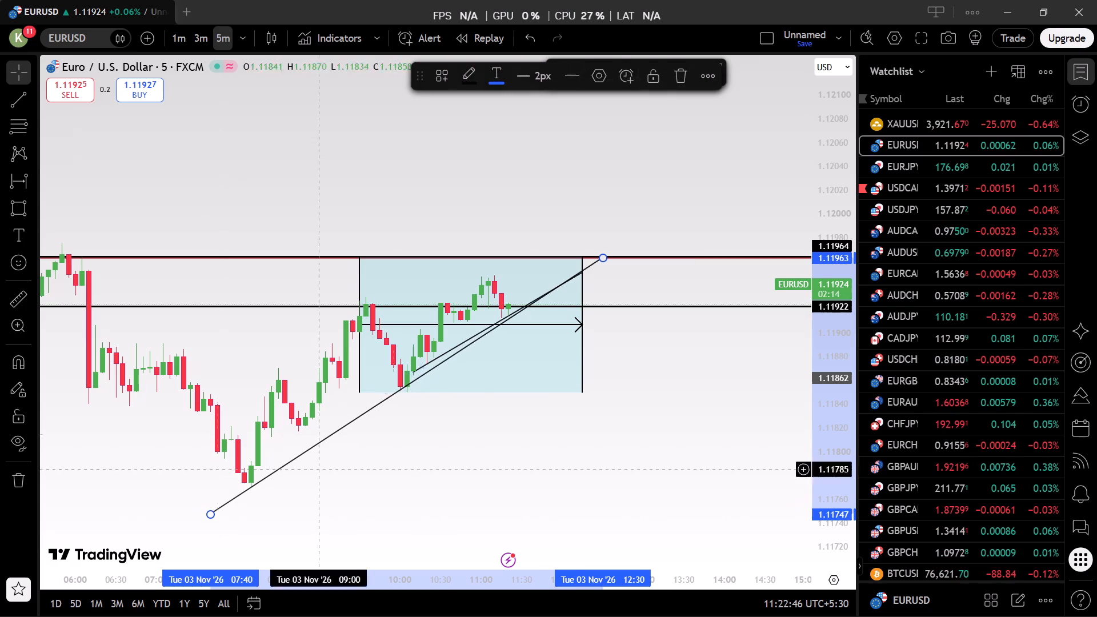
pyautogui.moveTo(604, 259); pyautogui.dragTo(626, 263)
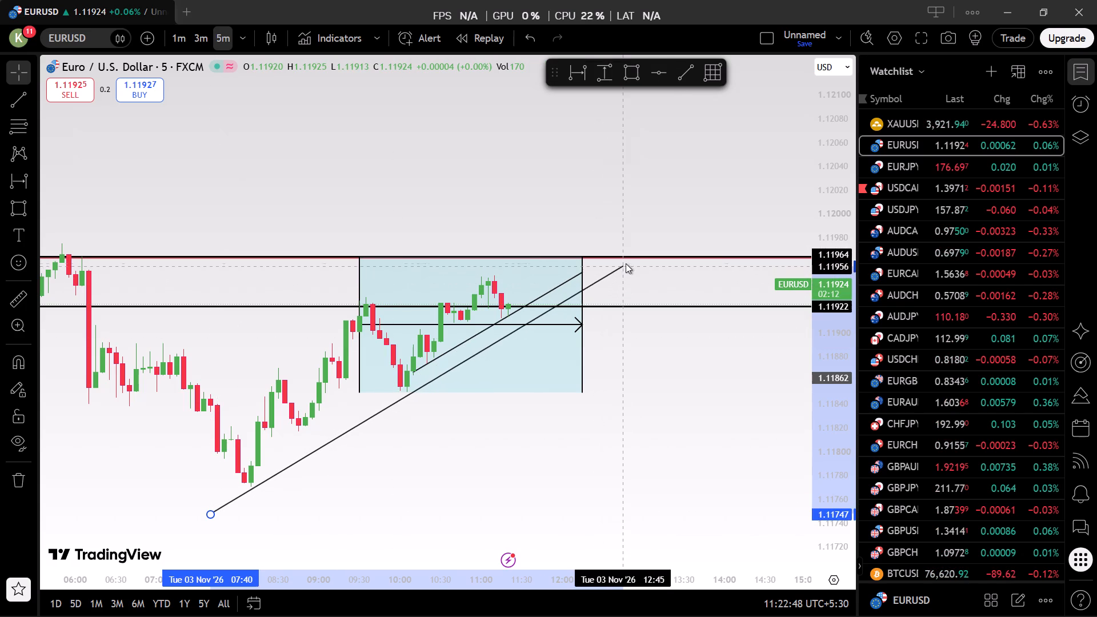
pyautogui.moveTo(626, 263); pyautogui.dragTo(626, 258)
pyautogui.click(449, 205)
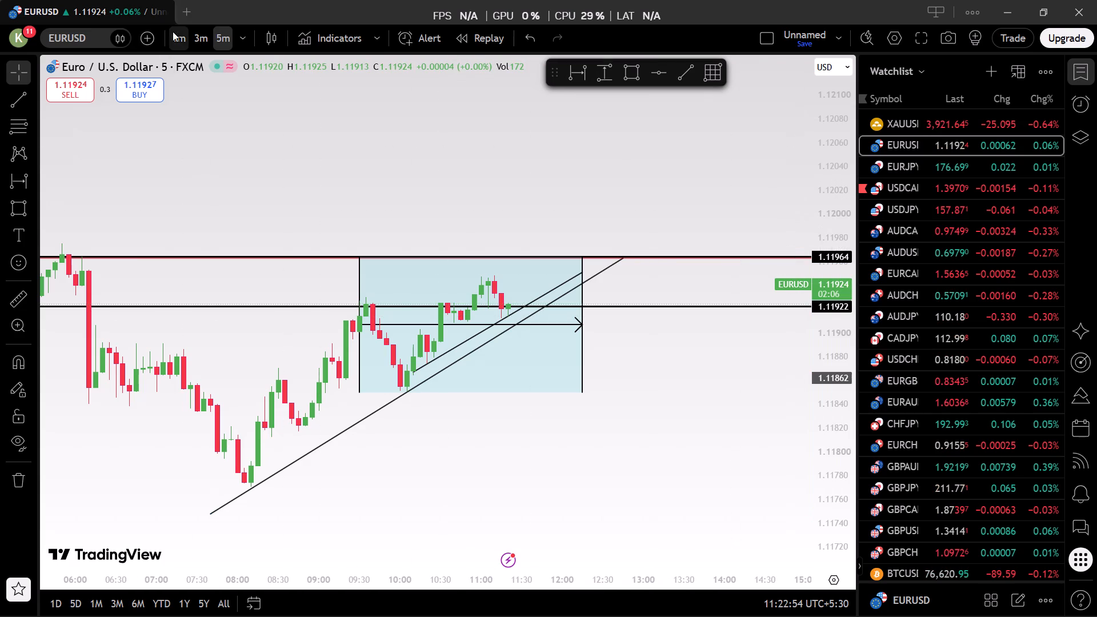
# Switch the chart to the 1-minute timeframe and recolour the longer rising trend line dark orange.
pyautogui.click(176, 28)
pyautogui.scroll(-10, 591, 207)
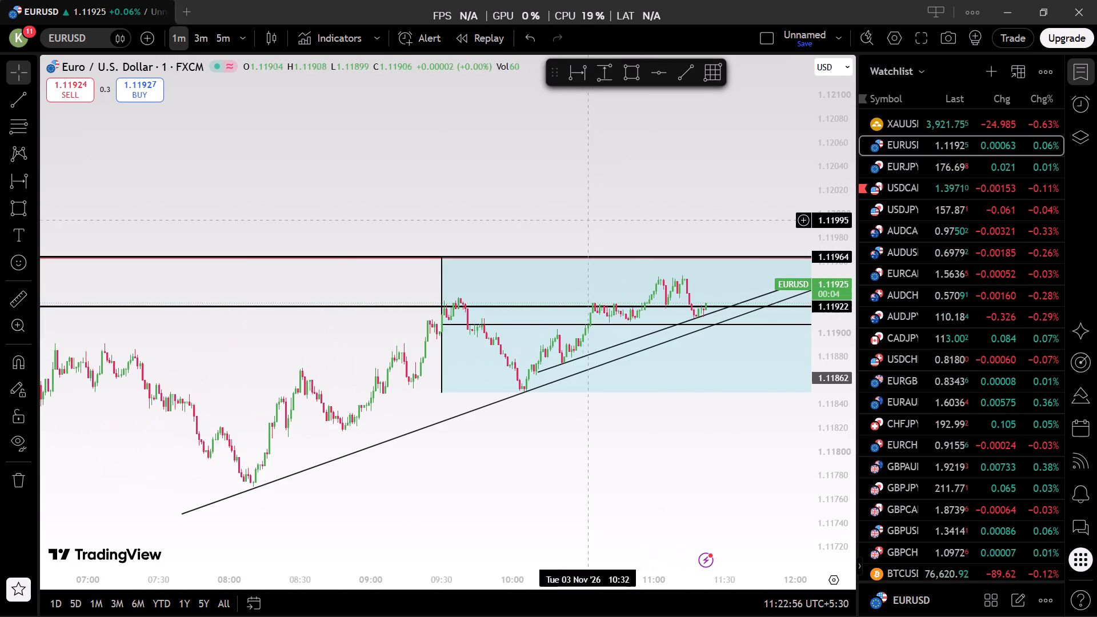
pyautogui.click(353, 452)
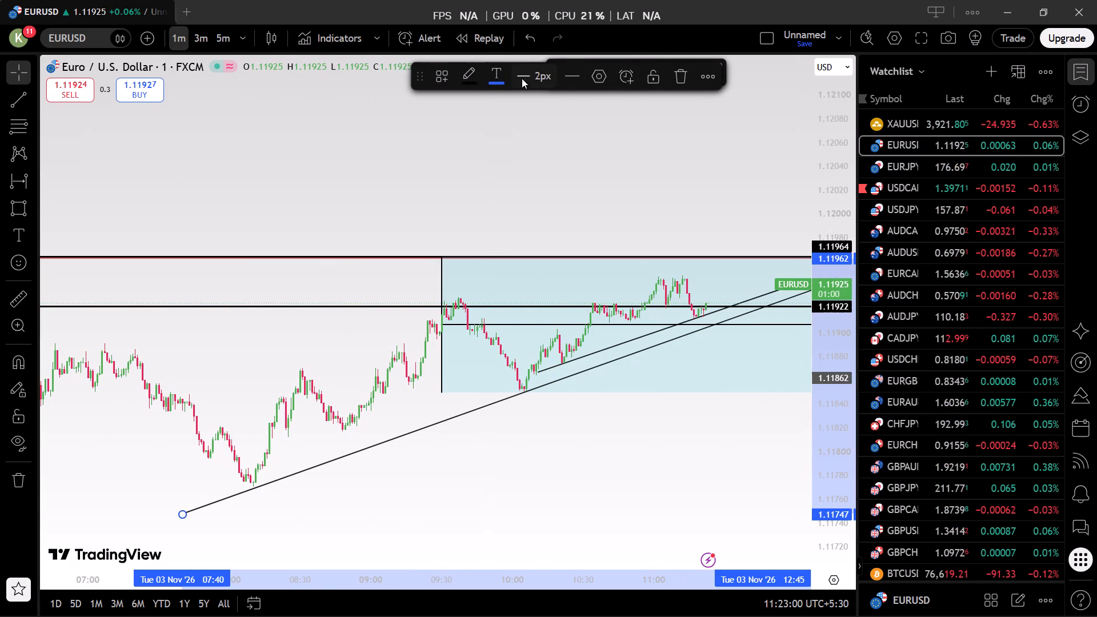
pyautogui.click(477, 75)
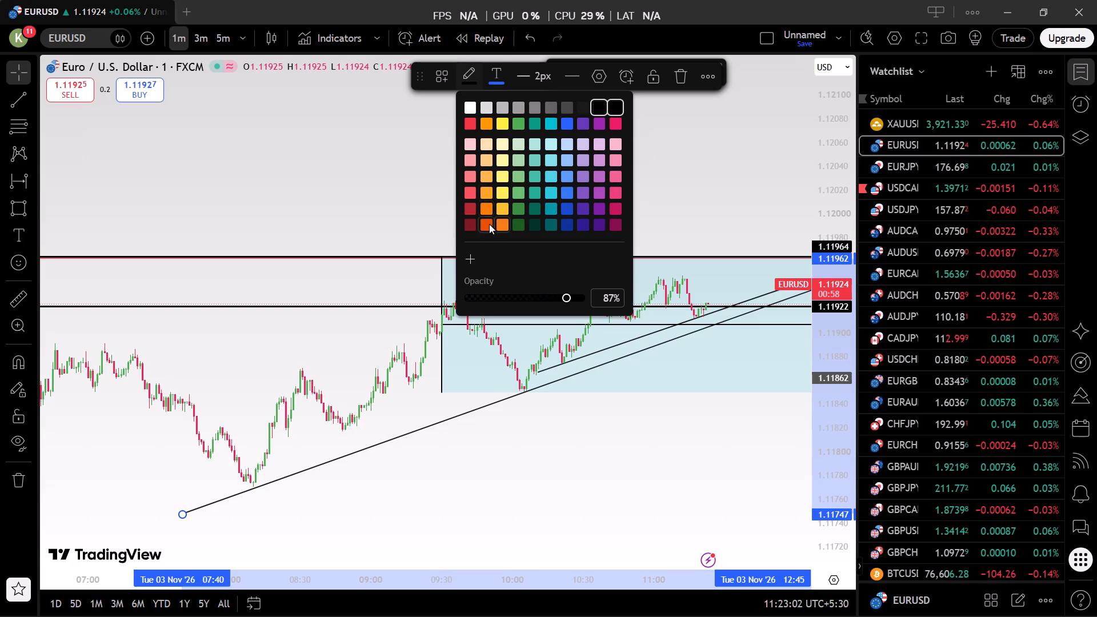
pyautogui.click(489, 224)
pyautogui.click(525, 170)
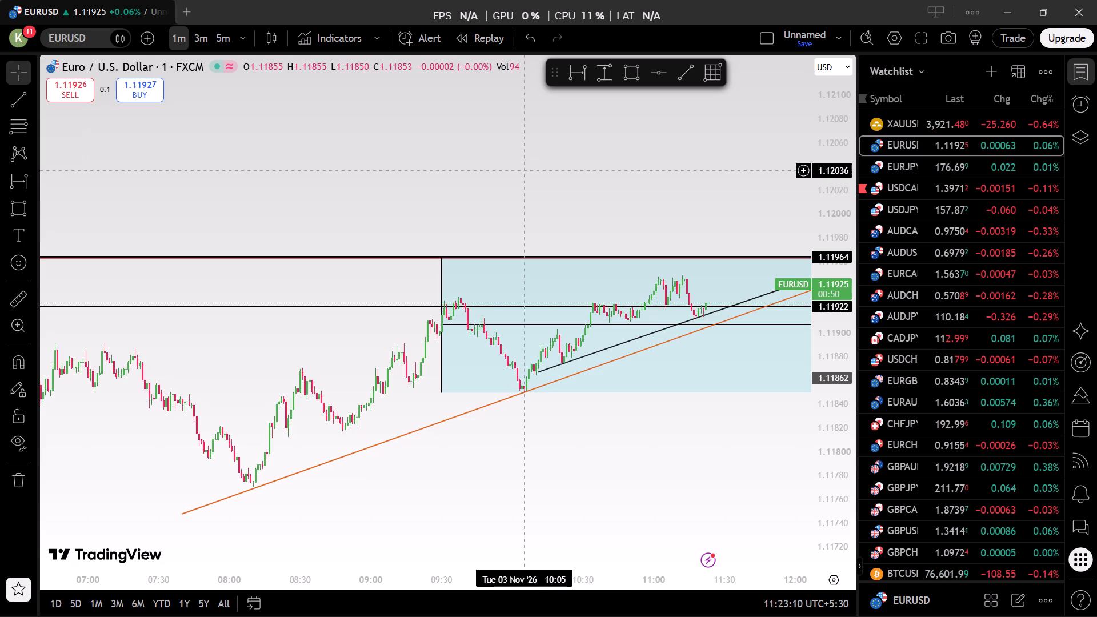
# Raise the orange trend line's starting point at 07:40 to about 1.11749.
pyautogui.moveTo(586, 192); pyautogui.dragTo(515, 185)
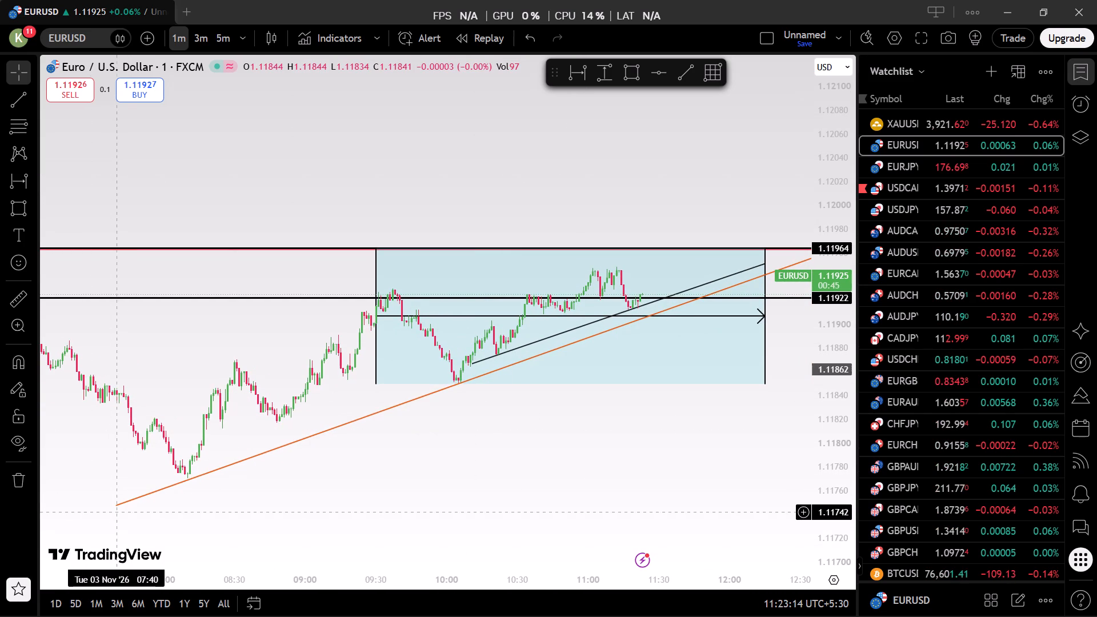
pyautogui.moveTo(118, 509); pyautogui.dragTo(117, 504)
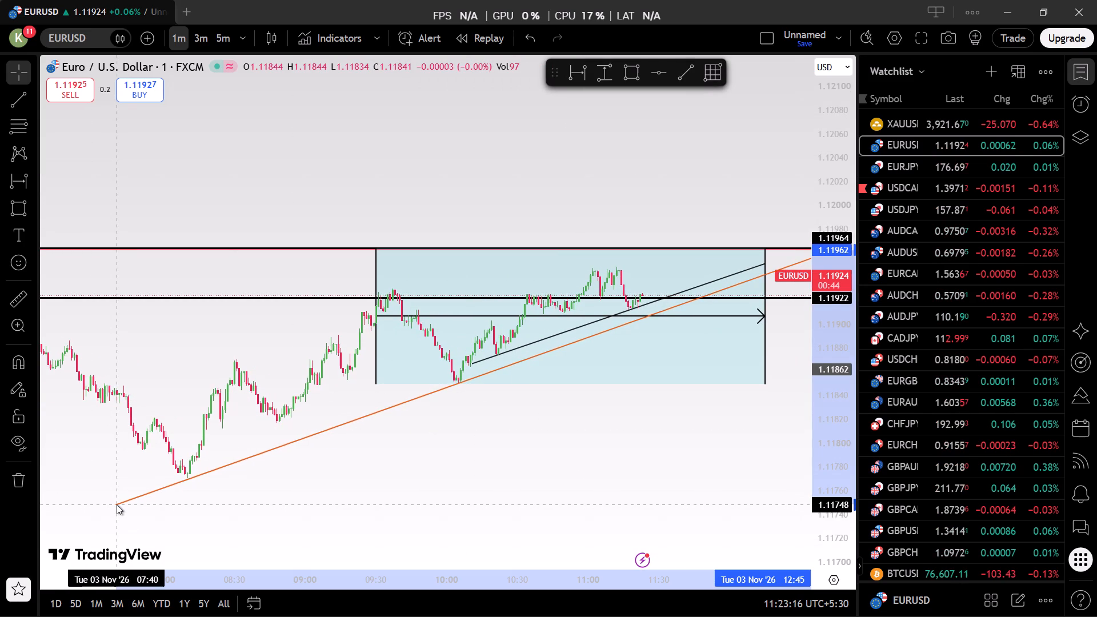
pyautogui.moveTo(117, 504); pyautogui.dragTo(117, 503)
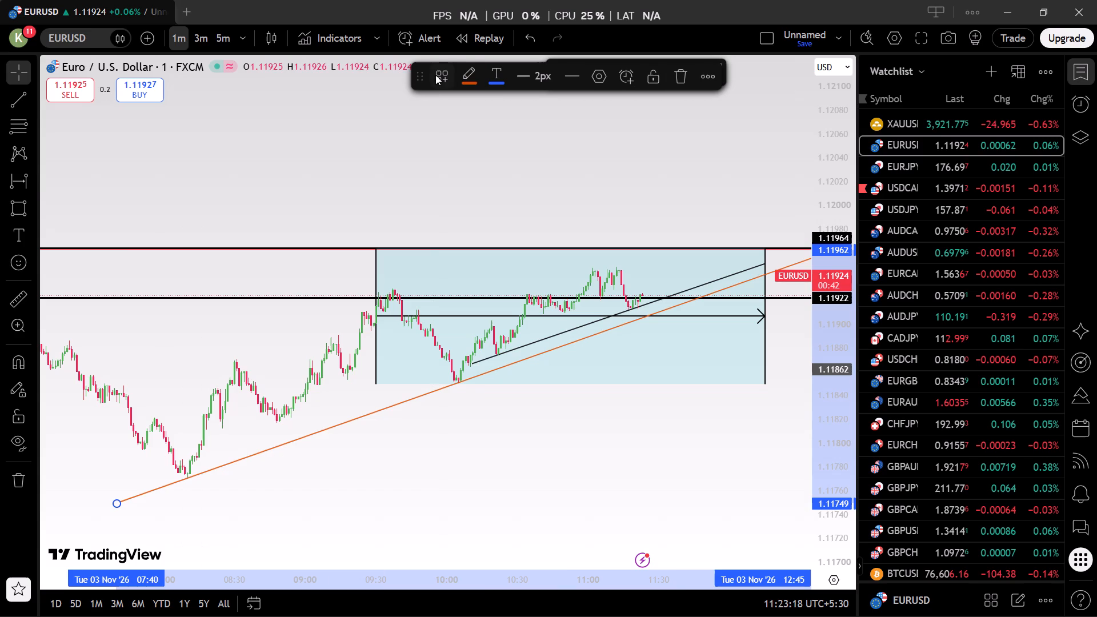
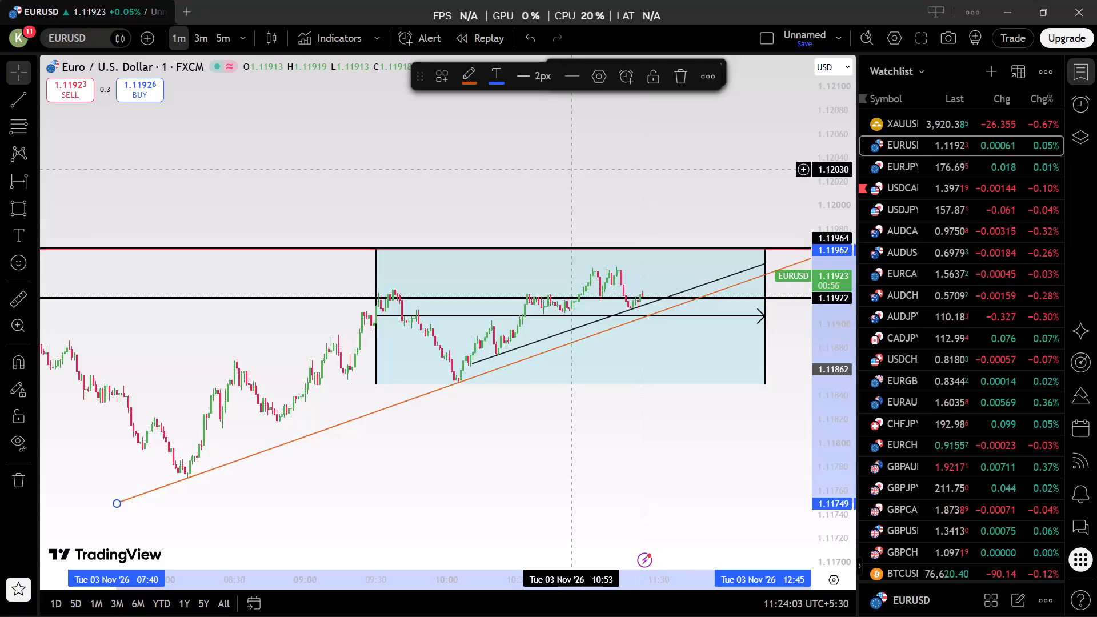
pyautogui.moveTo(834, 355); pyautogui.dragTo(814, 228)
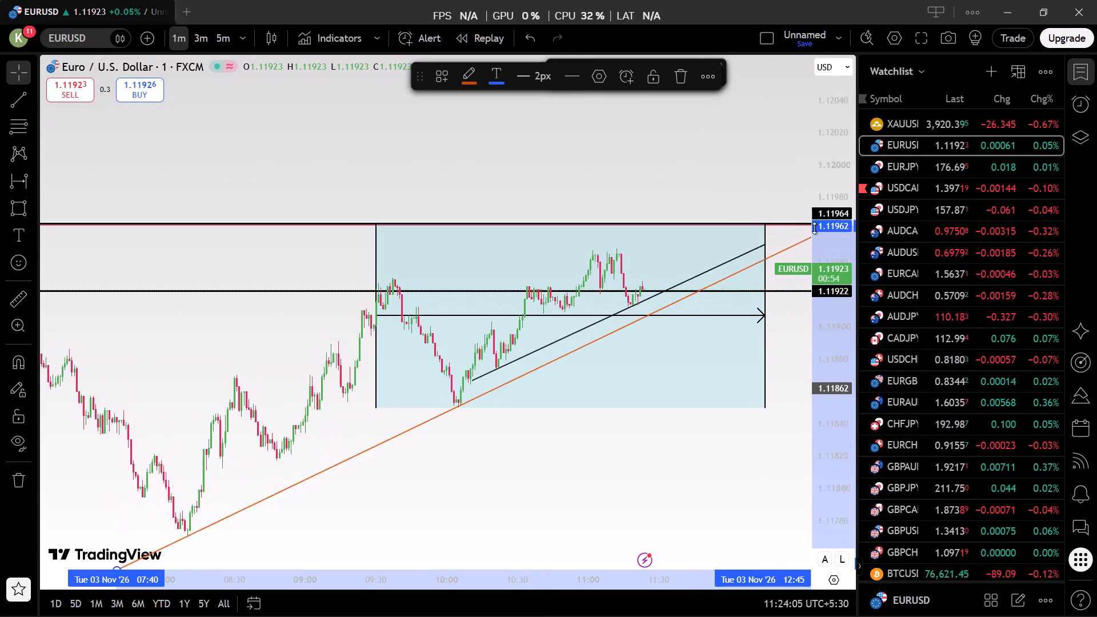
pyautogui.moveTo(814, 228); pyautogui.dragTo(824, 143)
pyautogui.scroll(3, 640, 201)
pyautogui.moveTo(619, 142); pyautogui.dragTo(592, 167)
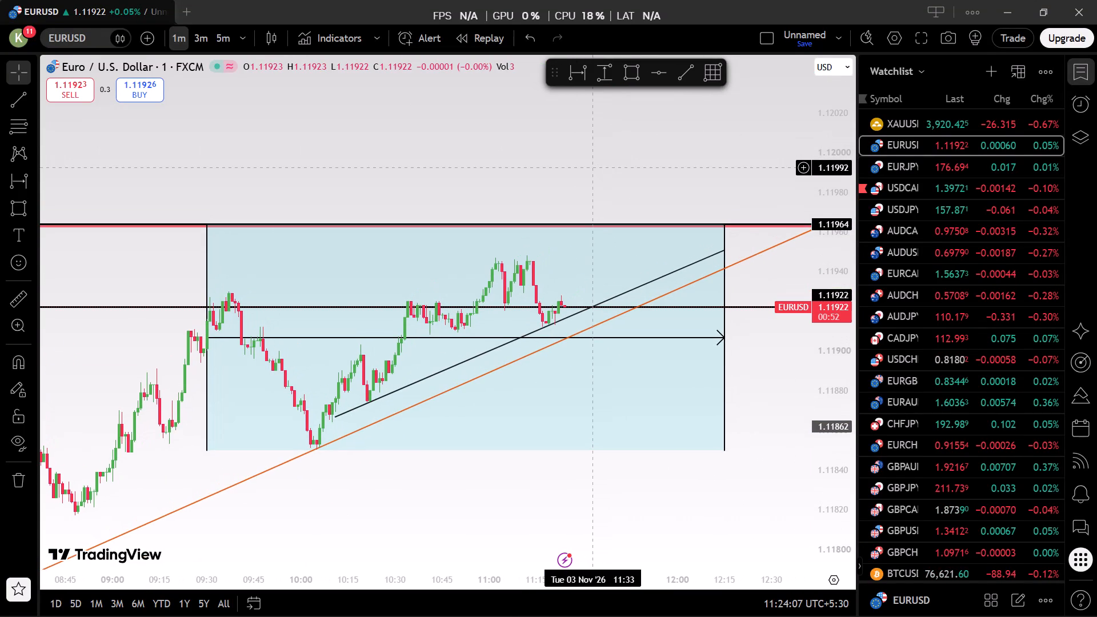
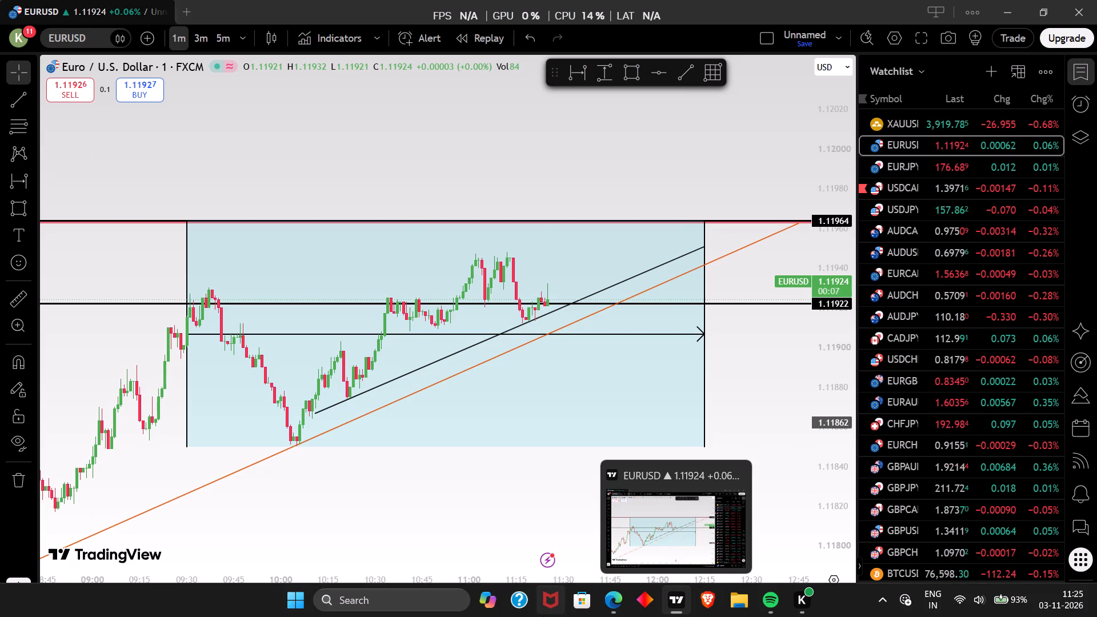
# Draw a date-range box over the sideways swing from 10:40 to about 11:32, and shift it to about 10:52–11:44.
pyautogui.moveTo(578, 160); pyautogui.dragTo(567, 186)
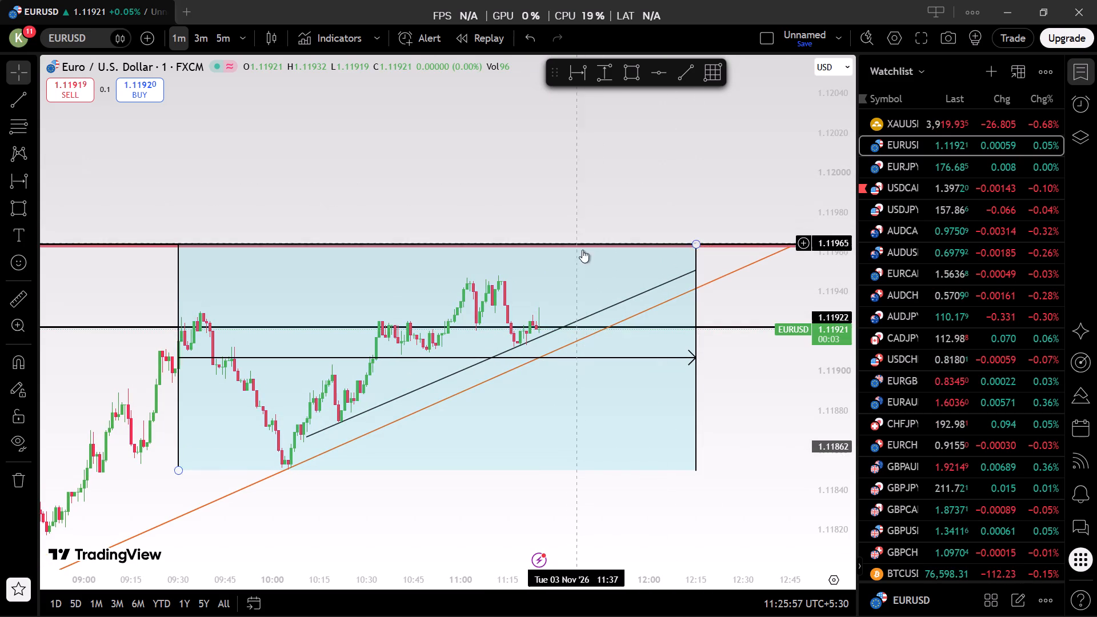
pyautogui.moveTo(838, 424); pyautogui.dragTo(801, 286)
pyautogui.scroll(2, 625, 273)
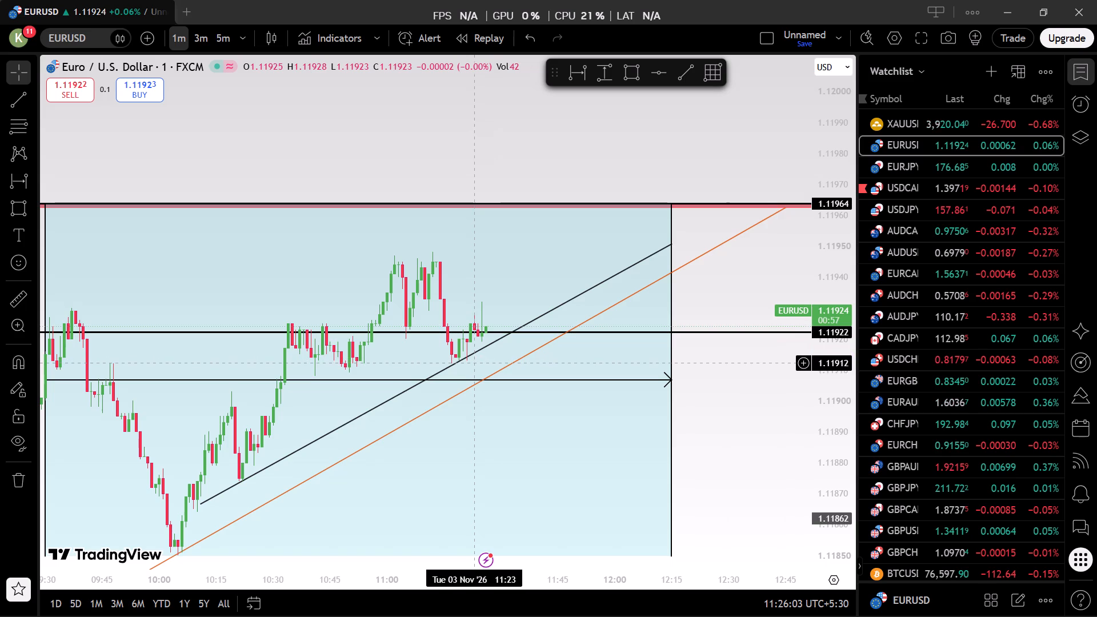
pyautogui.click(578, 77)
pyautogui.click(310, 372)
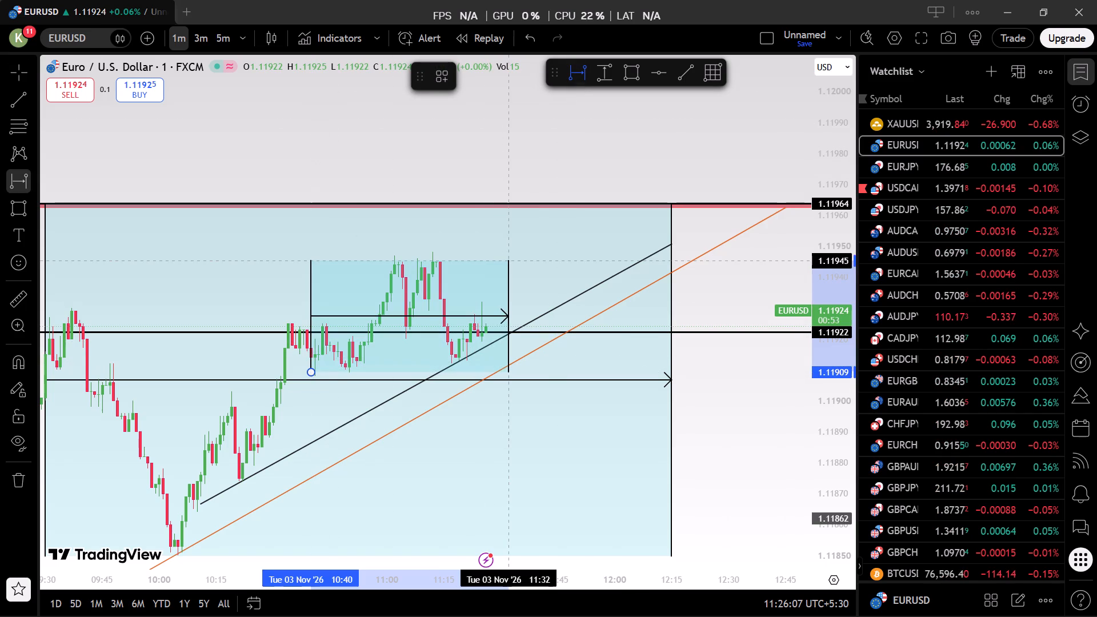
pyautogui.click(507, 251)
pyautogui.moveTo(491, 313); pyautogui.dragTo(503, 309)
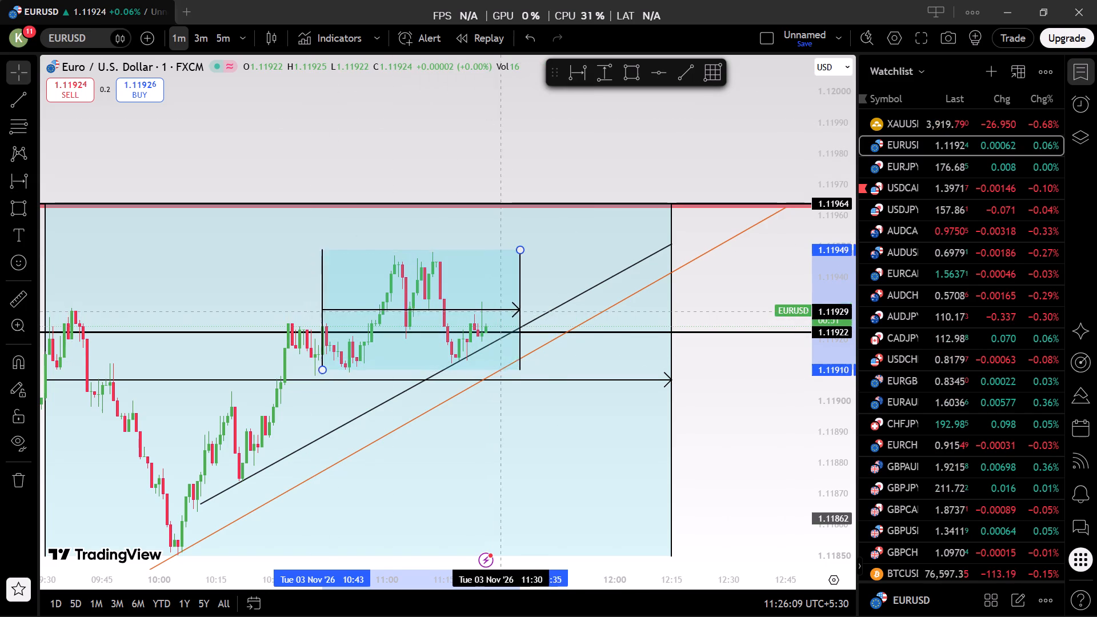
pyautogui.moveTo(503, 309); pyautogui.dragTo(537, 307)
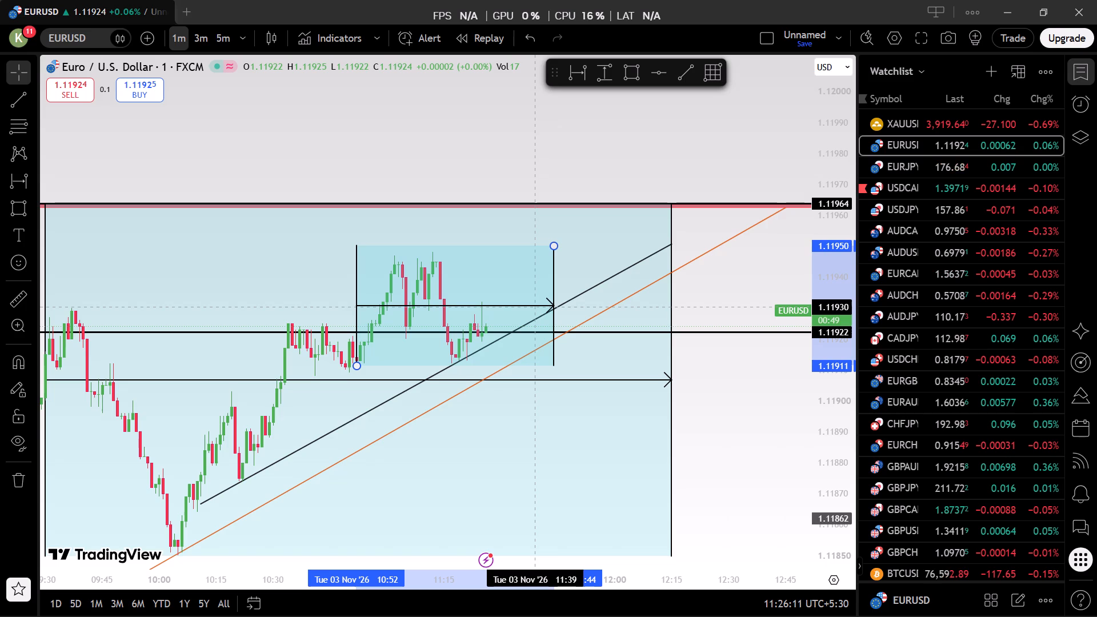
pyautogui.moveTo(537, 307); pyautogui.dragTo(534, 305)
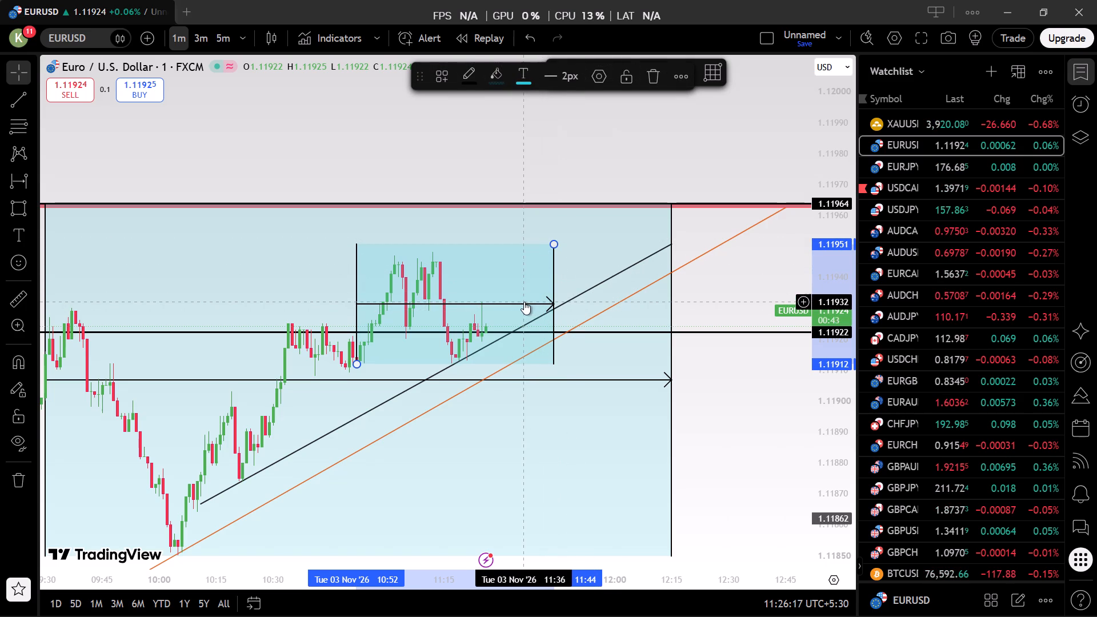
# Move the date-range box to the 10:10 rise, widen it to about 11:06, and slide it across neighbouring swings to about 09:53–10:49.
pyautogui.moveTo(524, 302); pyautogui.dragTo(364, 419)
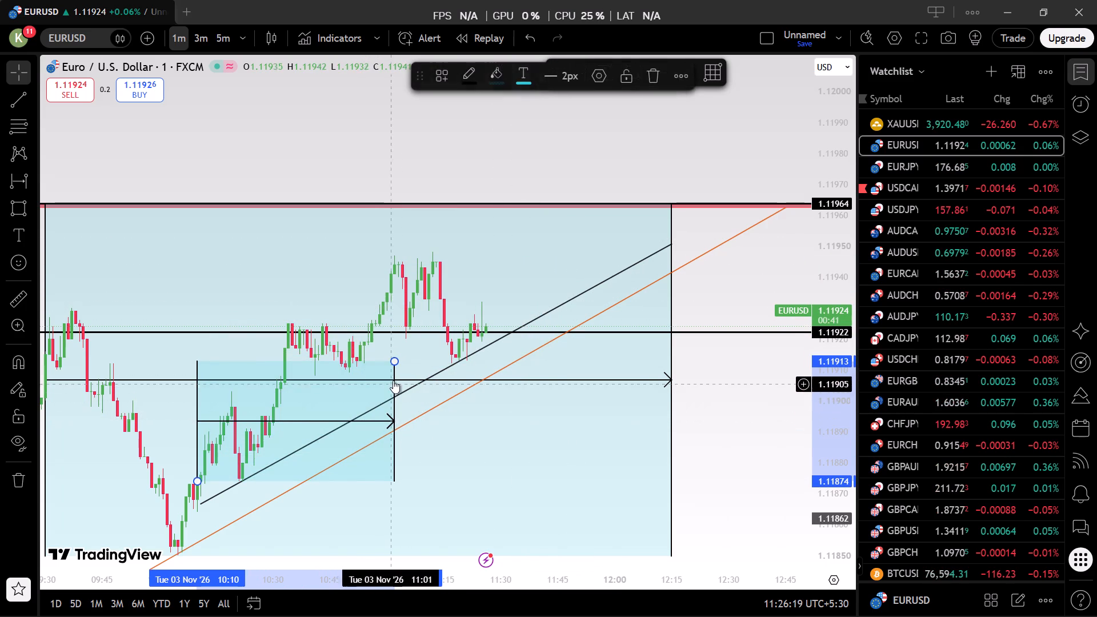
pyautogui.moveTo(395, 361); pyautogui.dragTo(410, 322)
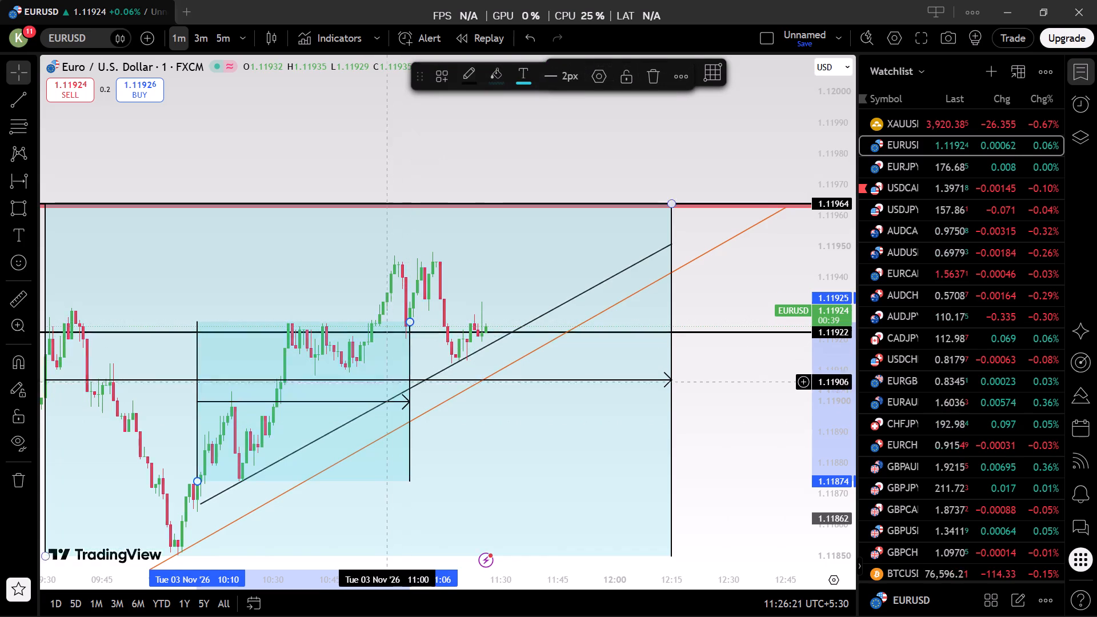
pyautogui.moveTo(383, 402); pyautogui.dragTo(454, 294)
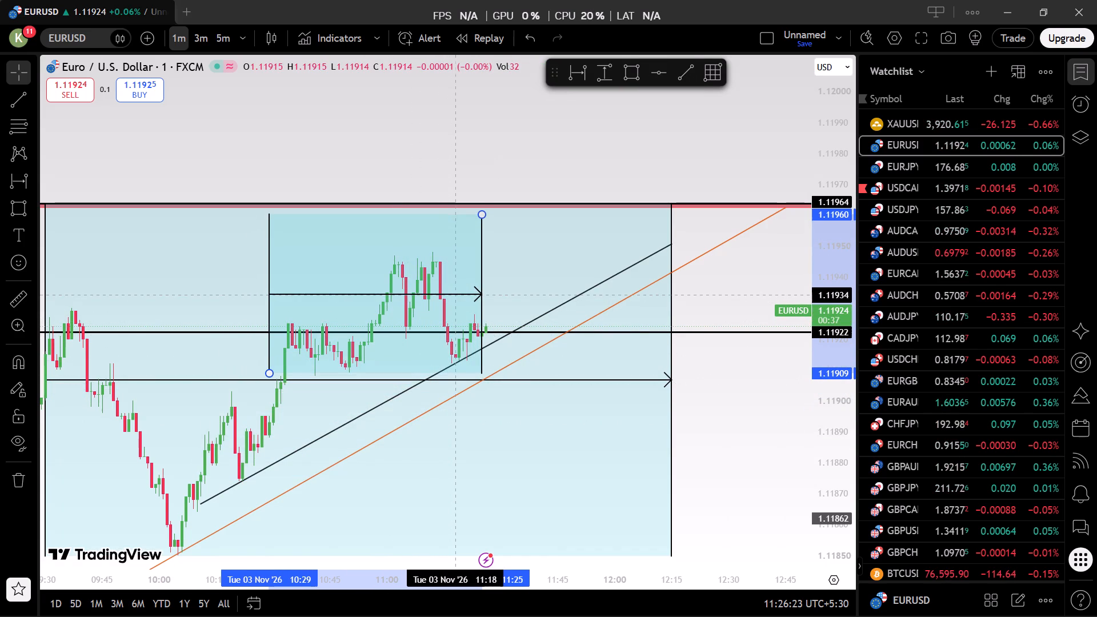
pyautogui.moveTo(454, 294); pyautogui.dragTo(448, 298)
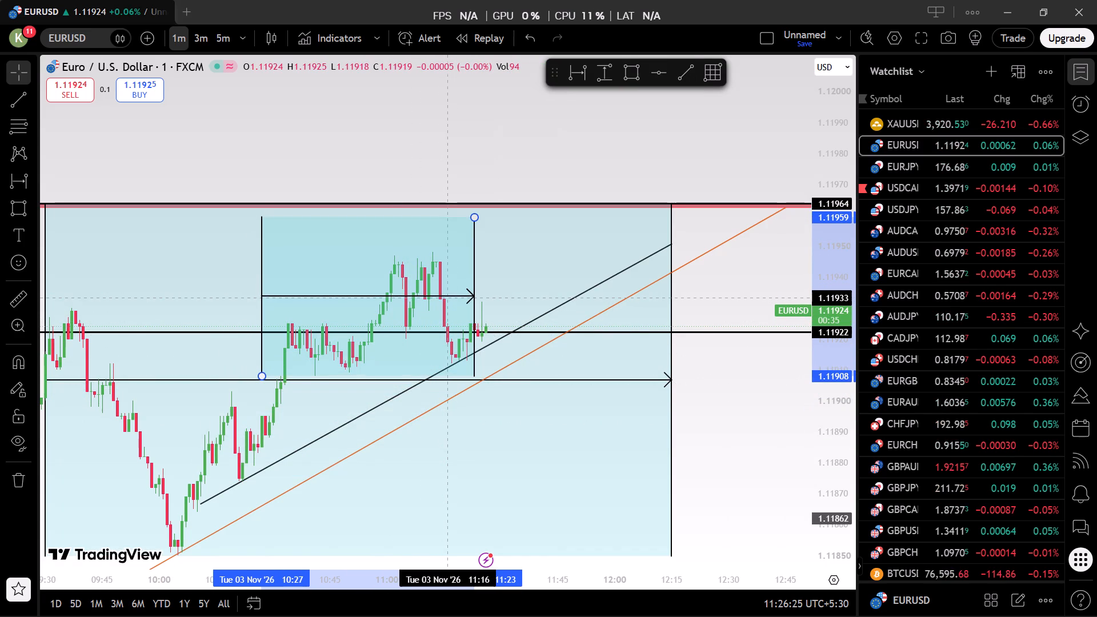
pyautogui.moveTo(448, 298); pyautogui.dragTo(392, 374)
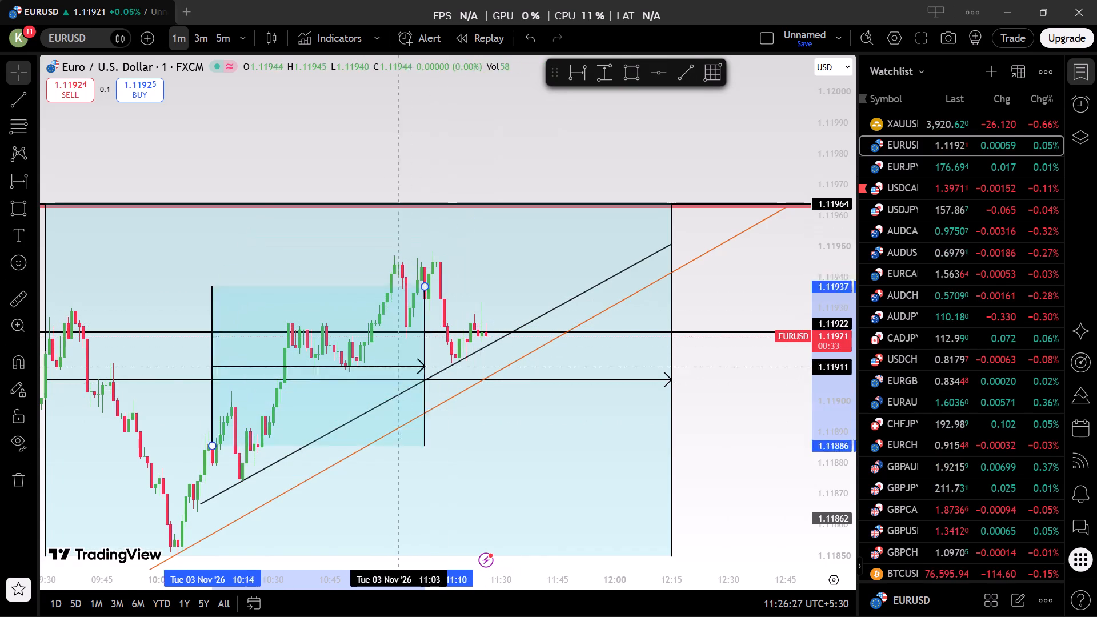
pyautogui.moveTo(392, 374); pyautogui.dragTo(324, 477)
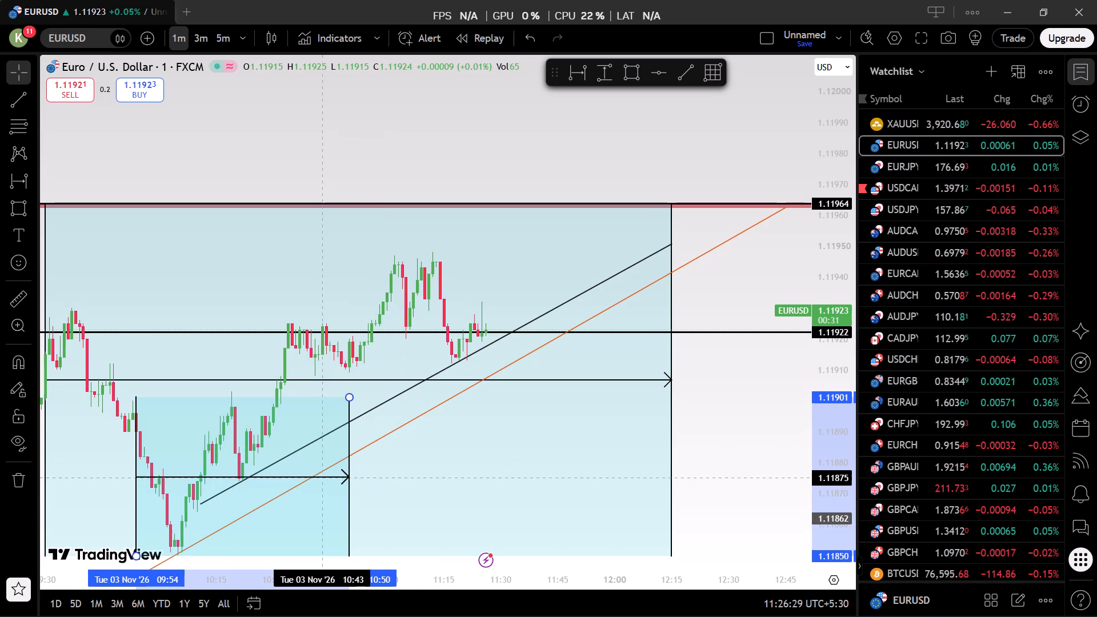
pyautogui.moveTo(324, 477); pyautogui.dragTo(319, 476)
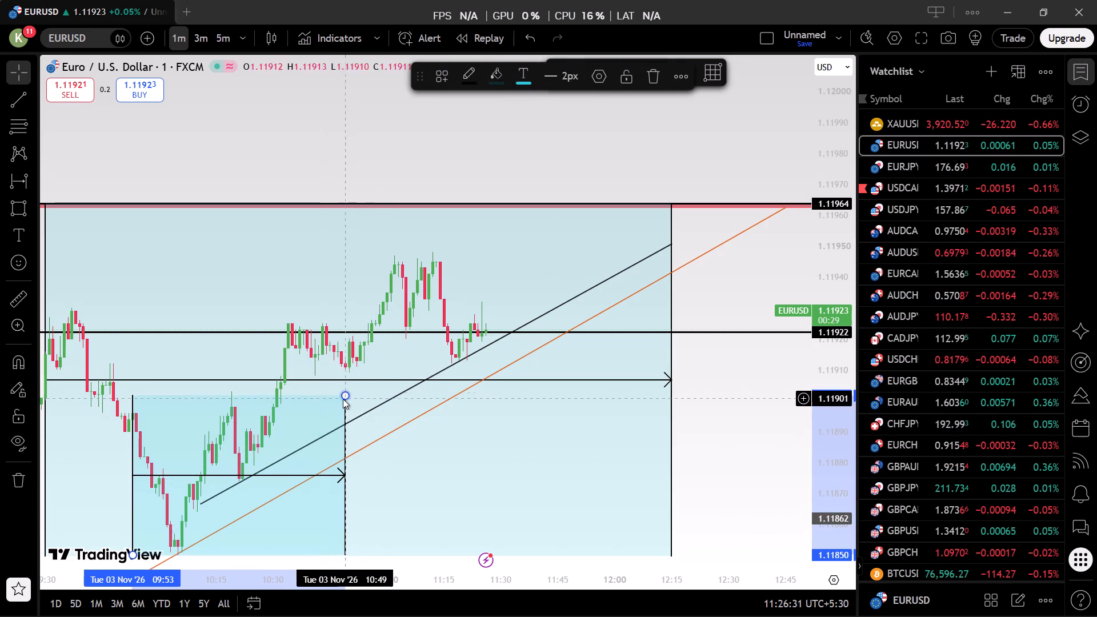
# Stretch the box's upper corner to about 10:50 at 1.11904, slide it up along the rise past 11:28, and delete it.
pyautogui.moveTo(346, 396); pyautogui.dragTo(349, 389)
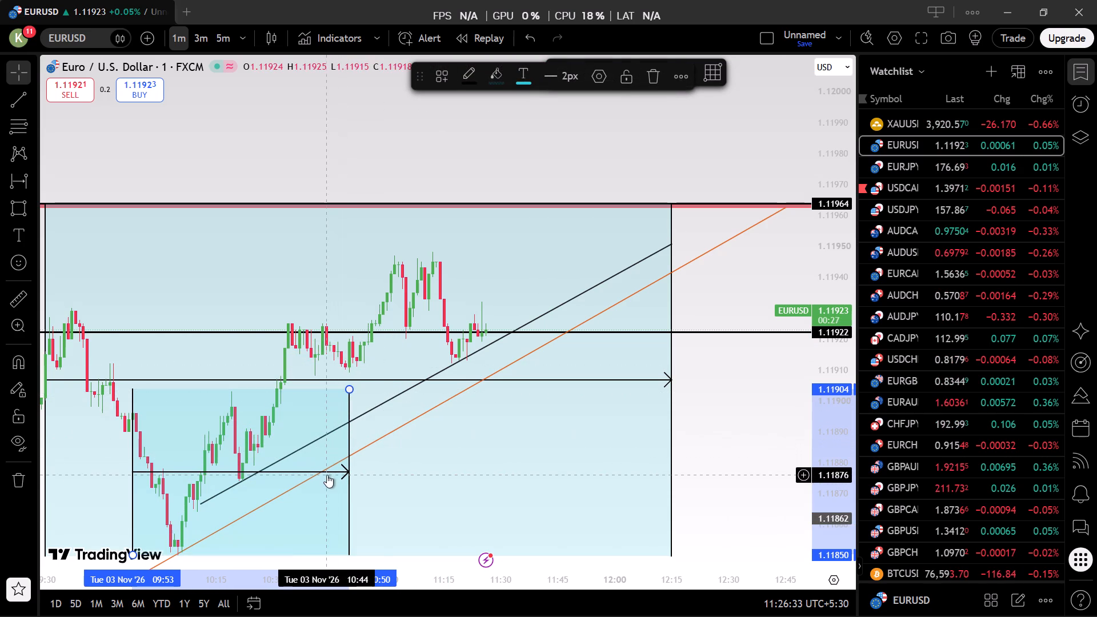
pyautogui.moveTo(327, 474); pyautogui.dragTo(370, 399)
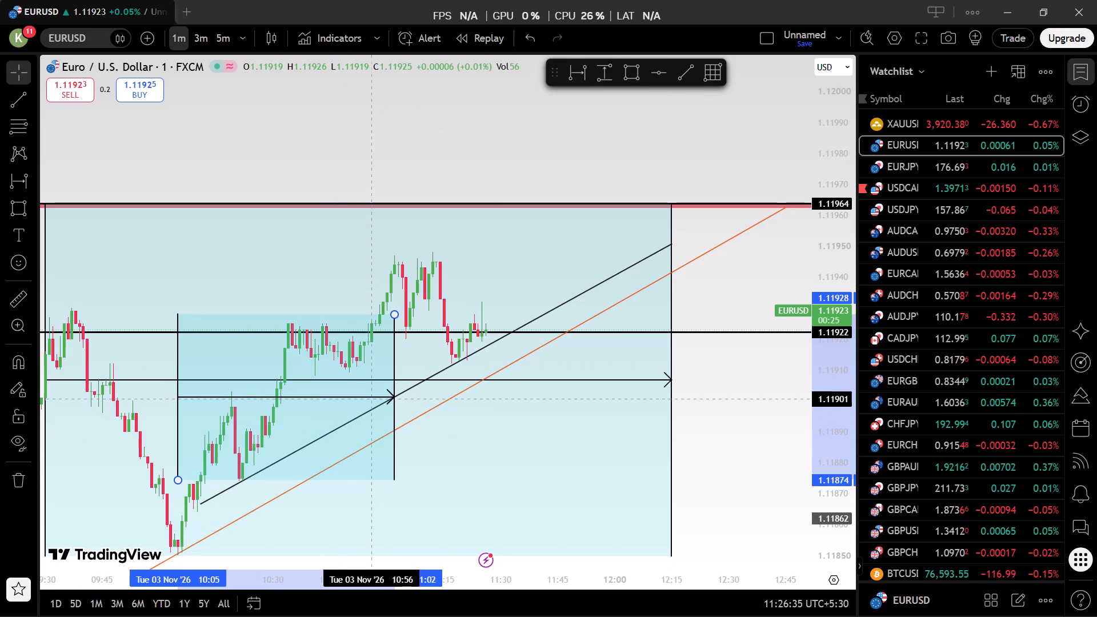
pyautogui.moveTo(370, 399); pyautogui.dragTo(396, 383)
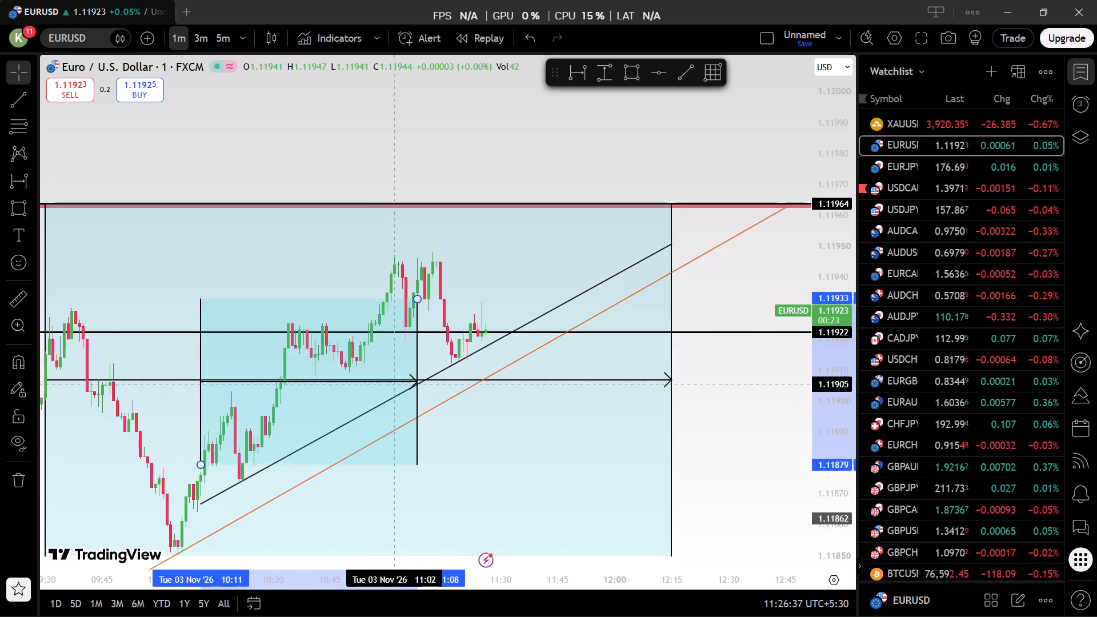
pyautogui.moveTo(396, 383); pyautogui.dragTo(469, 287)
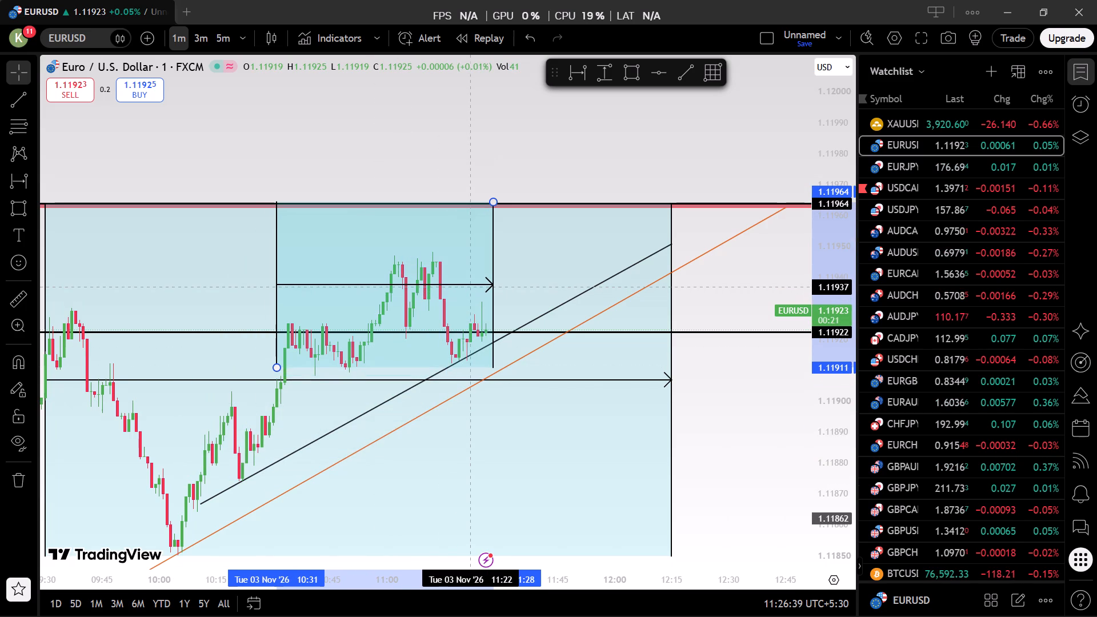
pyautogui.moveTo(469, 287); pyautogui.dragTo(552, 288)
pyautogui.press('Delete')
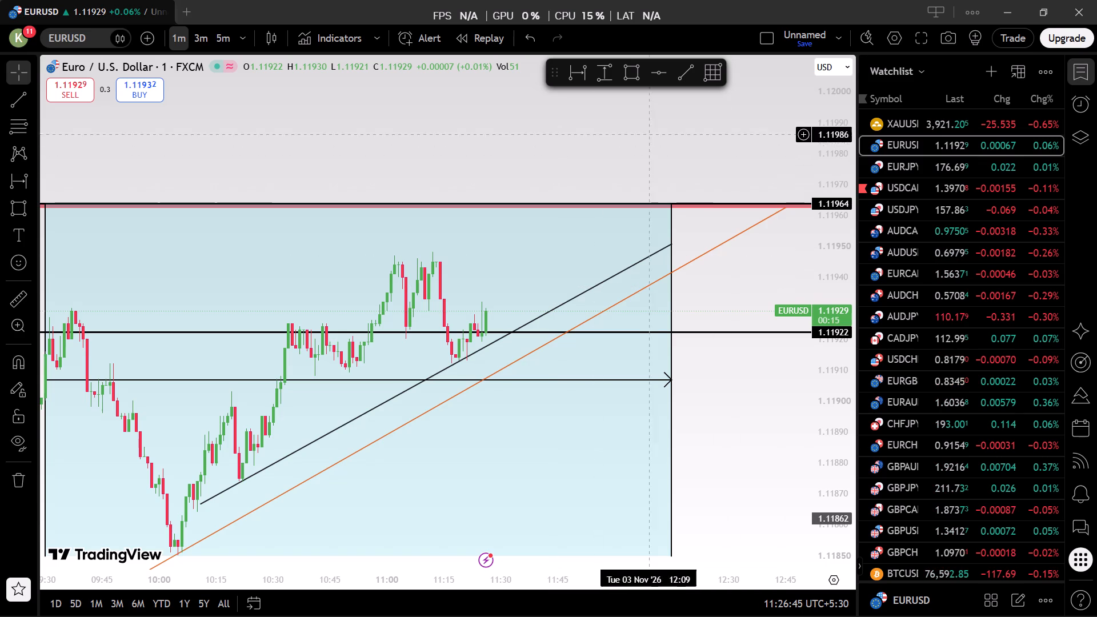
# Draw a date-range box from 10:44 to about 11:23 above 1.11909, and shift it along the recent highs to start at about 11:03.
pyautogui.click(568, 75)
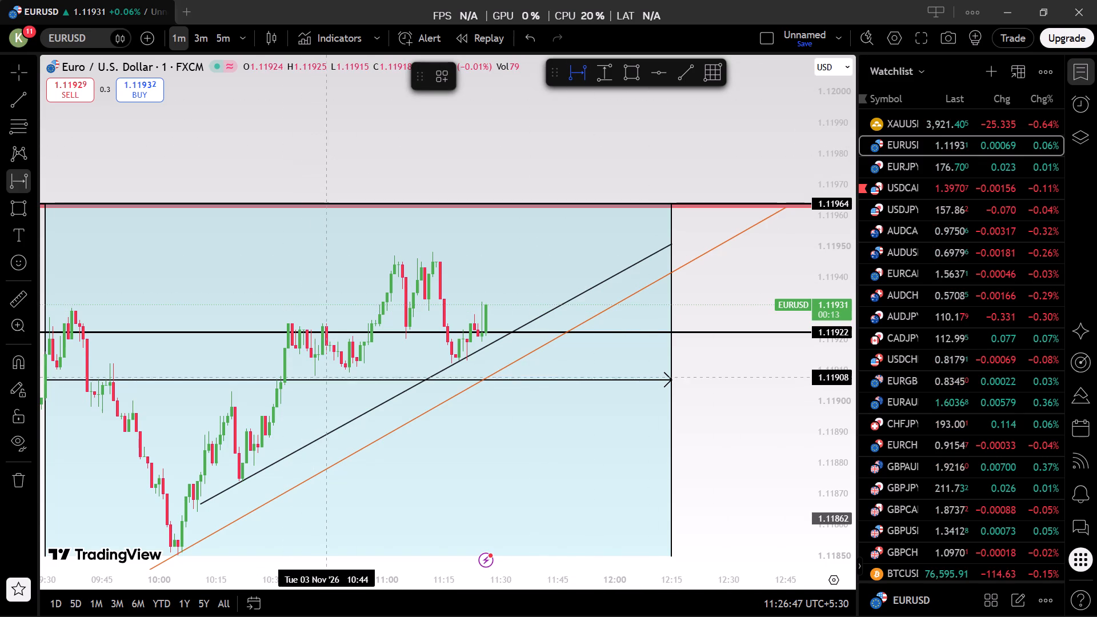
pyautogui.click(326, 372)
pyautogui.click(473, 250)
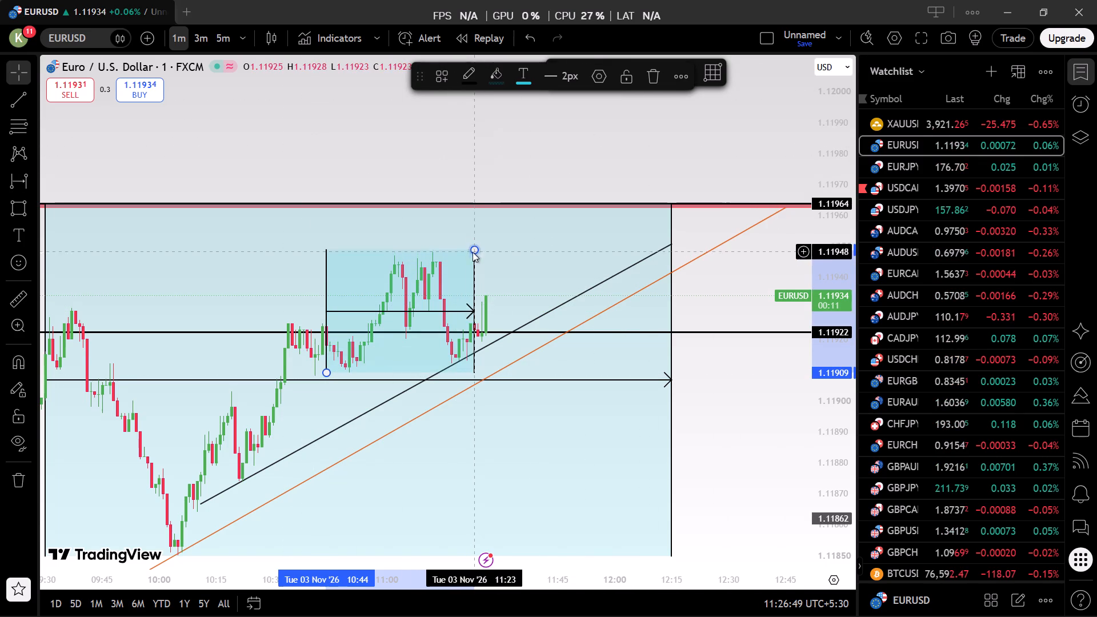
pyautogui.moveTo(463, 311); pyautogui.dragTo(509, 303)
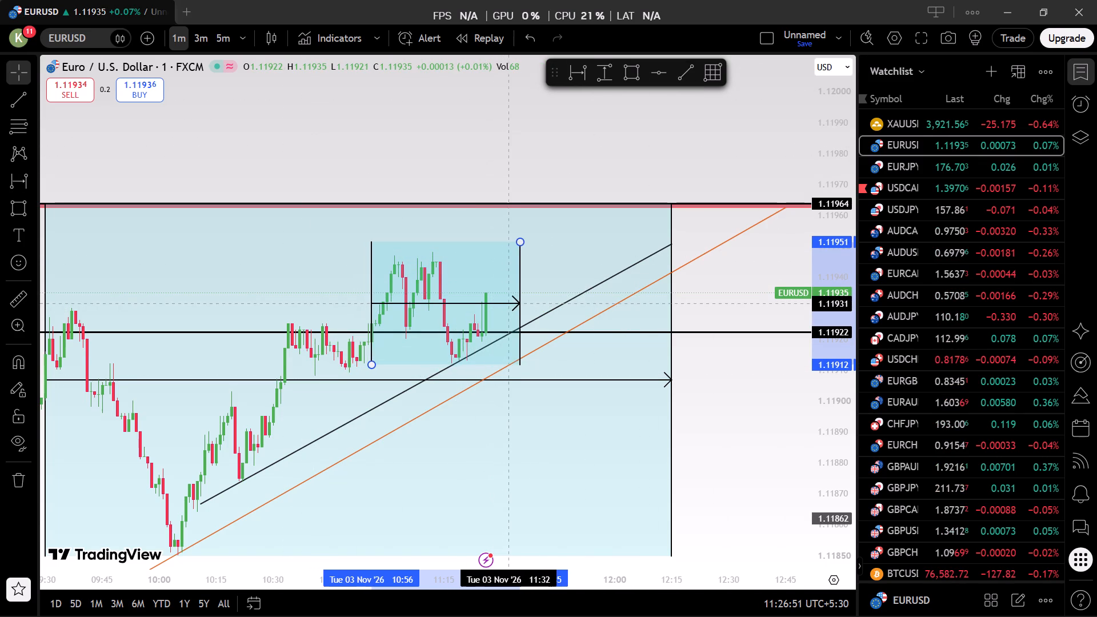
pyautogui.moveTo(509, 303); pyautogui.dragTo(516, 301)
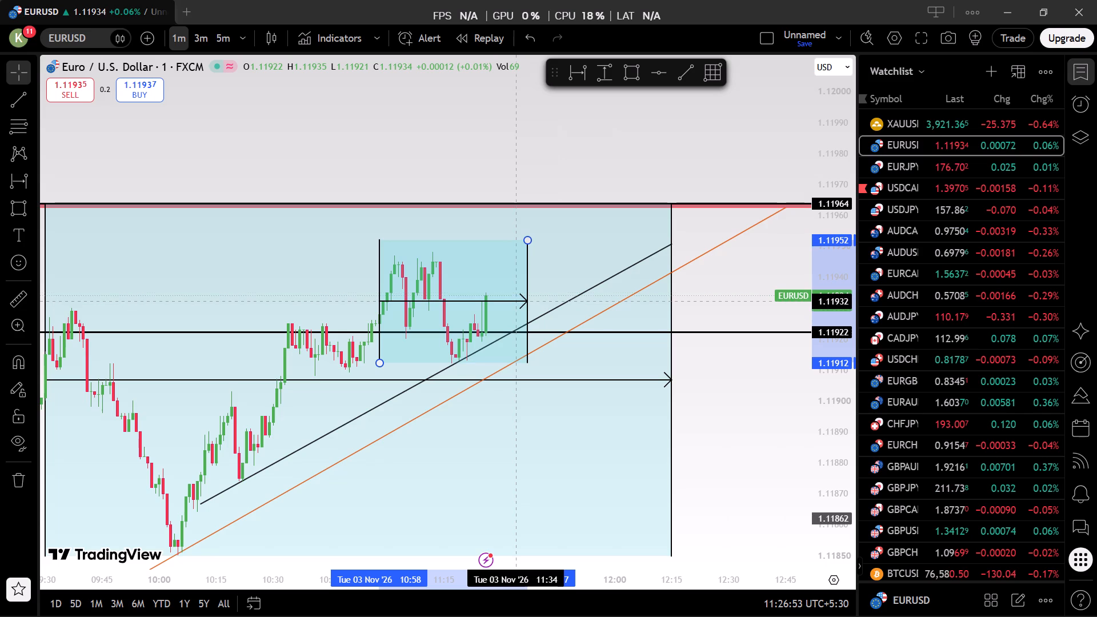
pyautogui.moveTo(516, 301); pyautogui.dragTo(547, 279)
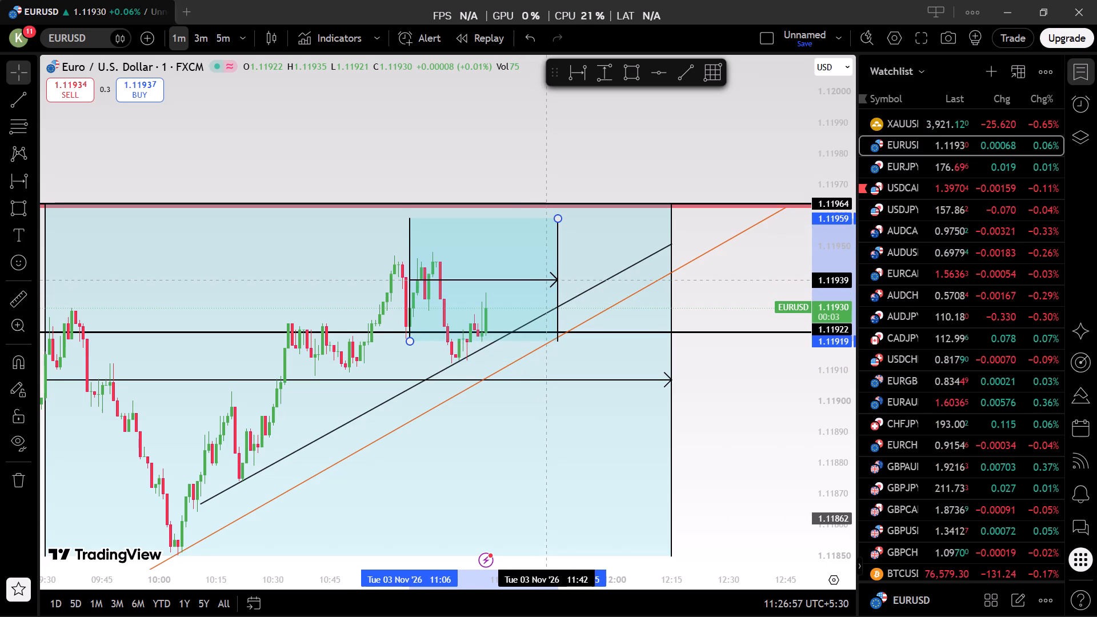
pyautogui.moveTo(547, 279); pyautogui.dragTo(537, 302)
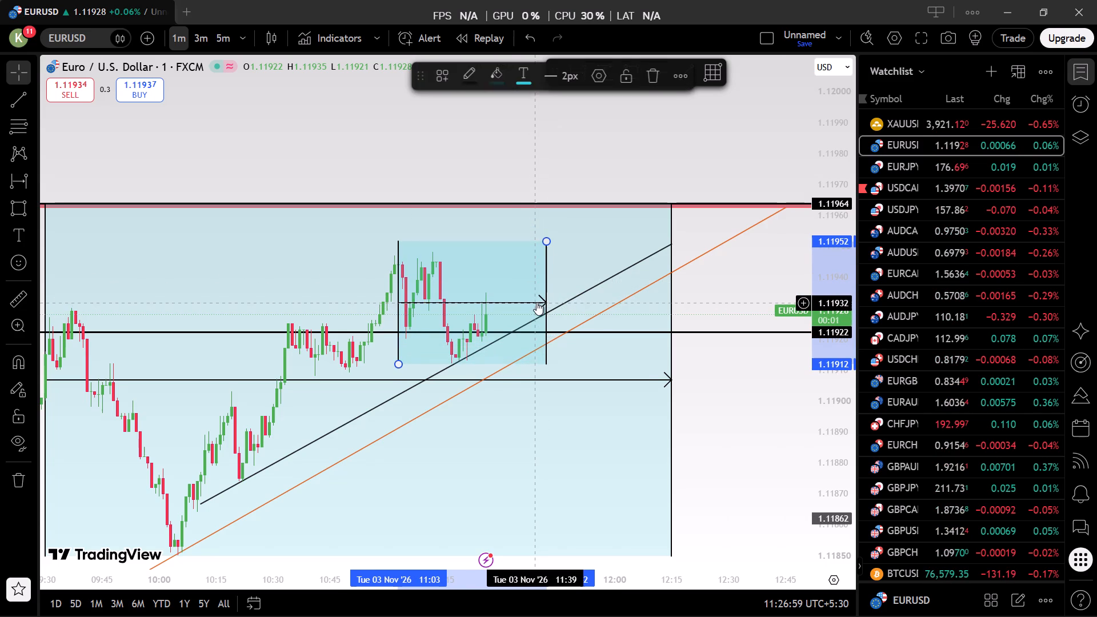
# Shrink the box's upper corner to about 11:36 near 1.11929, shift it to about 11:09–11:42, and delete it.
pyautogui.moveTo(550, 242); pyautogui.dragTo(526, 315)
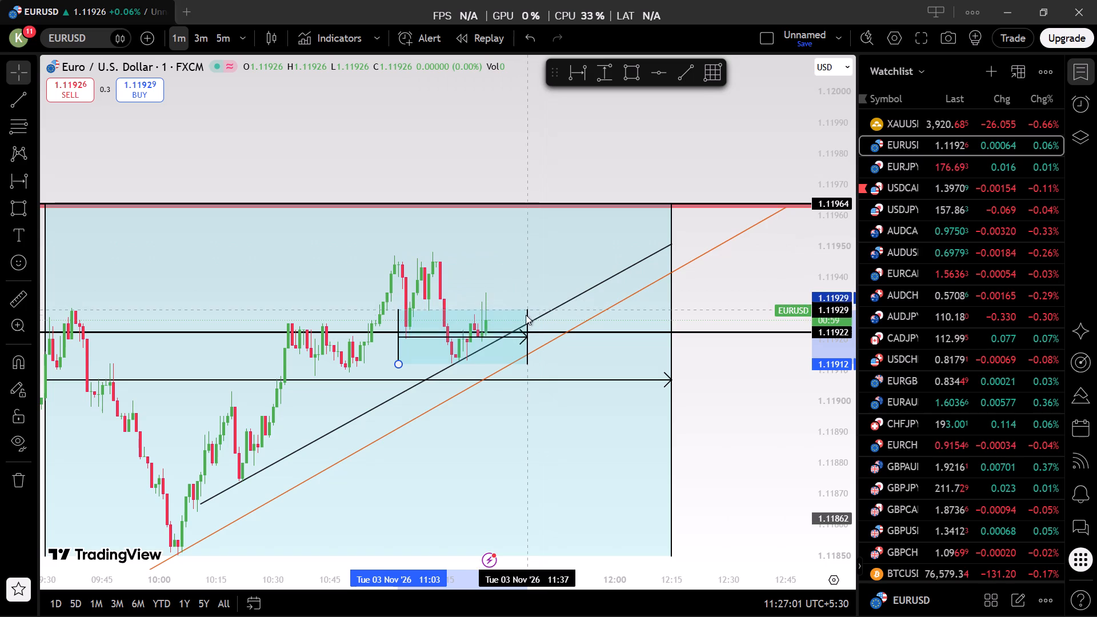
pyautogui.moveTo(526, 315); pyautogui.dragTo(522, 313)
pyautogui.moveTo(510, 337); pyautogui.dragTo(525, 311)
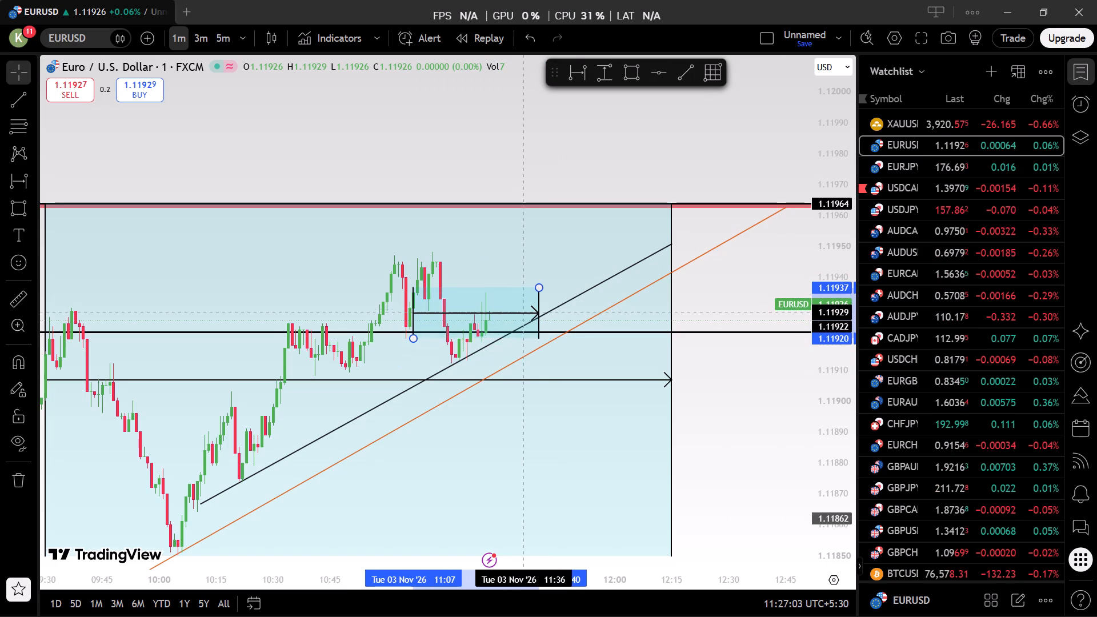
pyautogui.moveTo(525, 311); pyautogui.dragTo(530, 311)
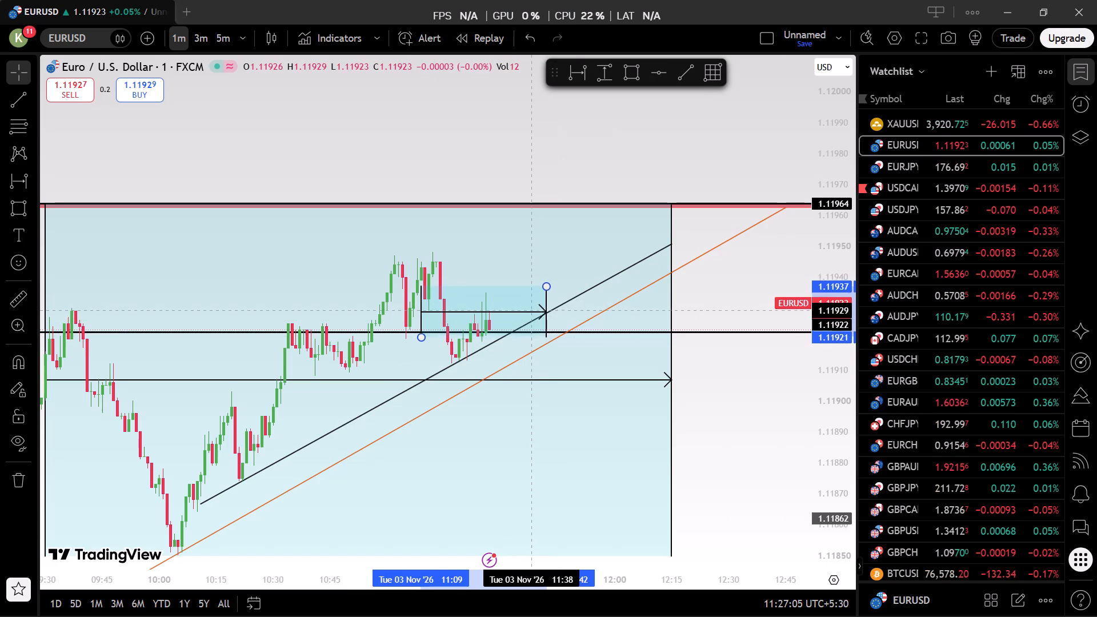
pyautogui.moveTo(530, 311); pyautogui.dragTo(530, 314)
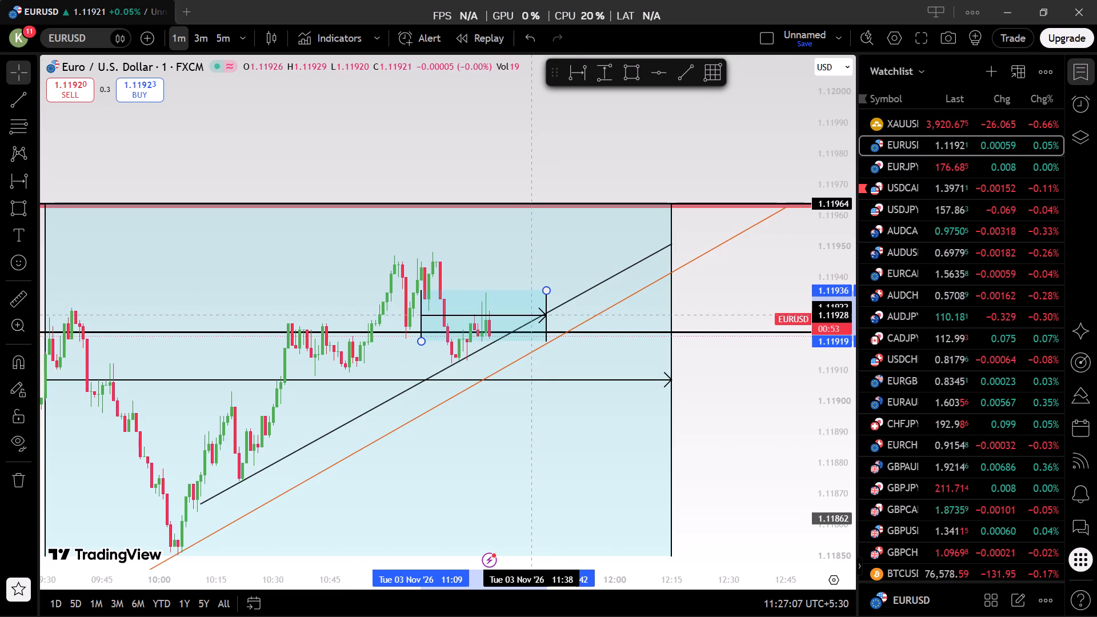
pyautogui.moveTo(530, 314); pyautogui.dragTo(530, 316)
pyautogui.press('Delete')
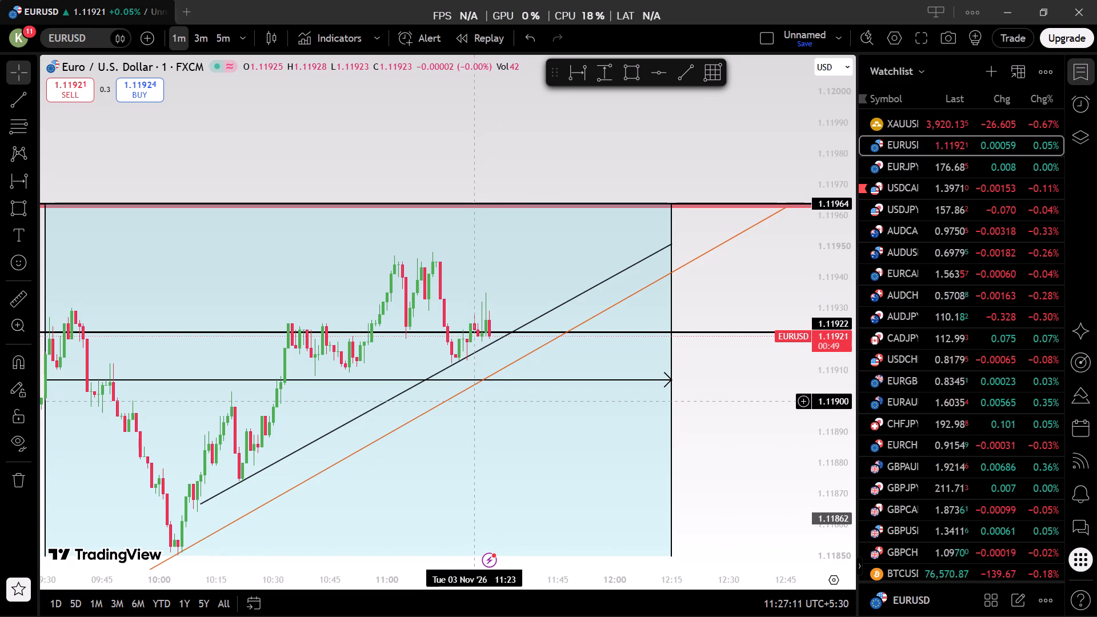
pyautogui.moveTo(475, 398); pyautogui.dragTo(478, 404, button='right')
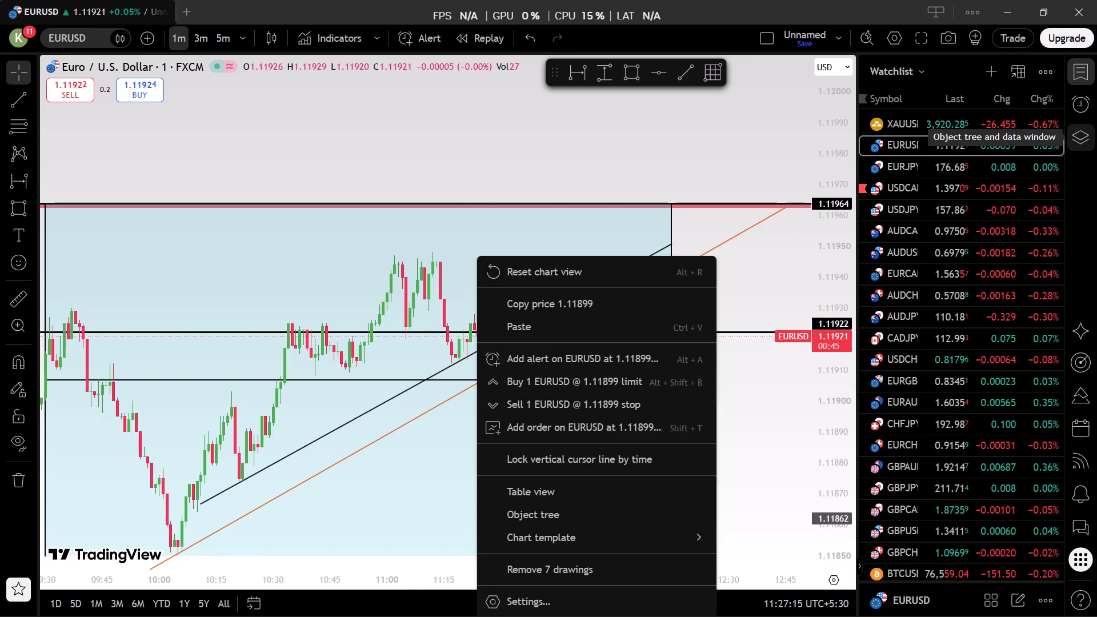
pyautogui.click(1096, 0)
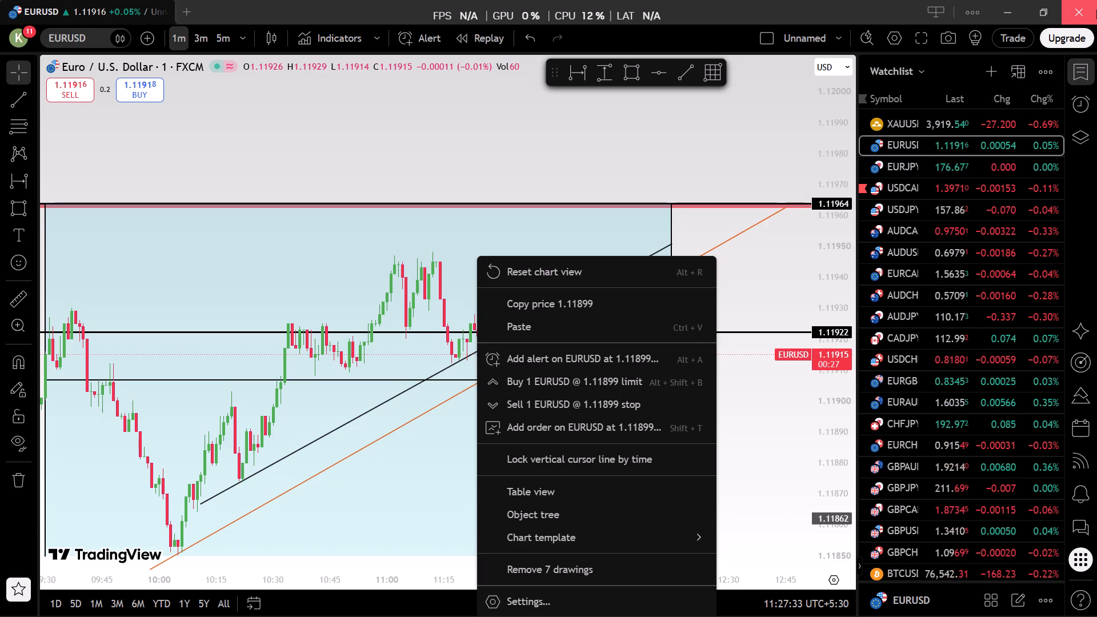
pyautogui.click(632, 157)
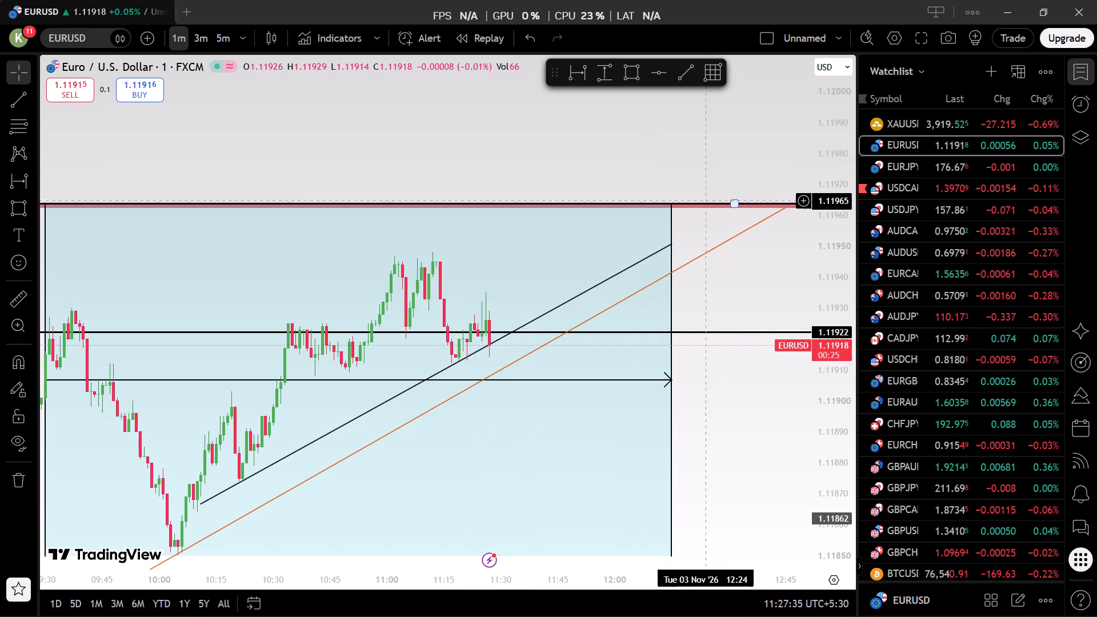